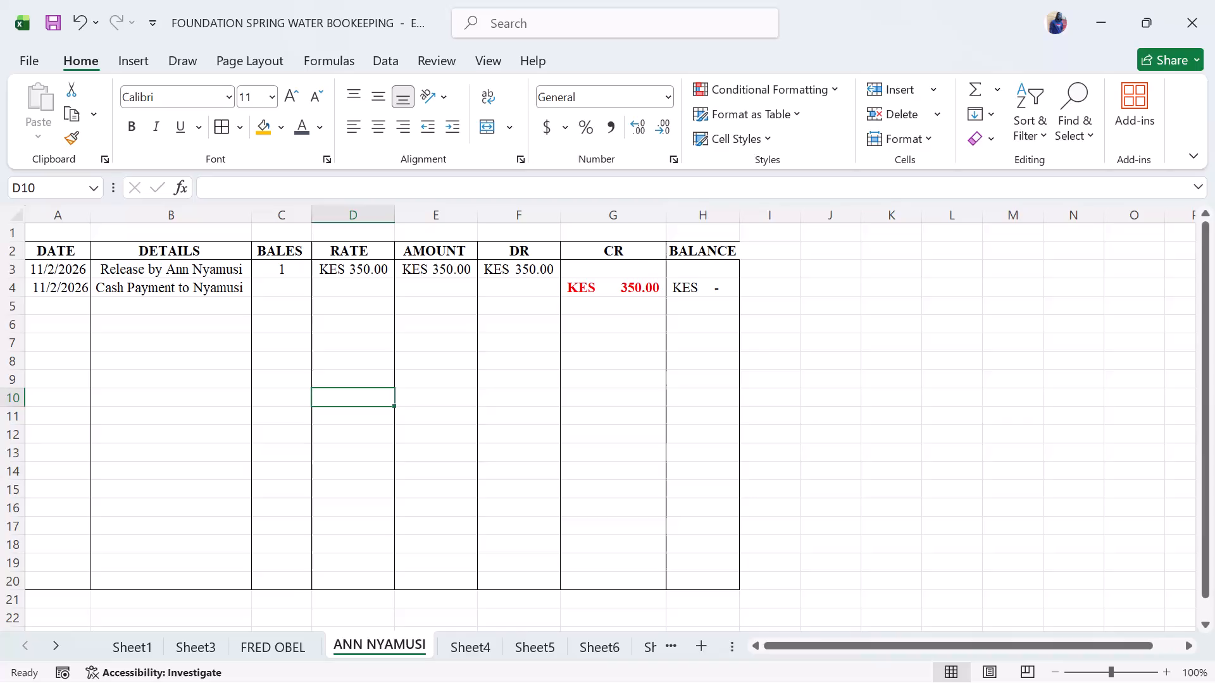
Check the customer list on Sheet1 and the last ledger on Sheet24, and add a new blank worksheet after Sheet24.
click(652, 311)
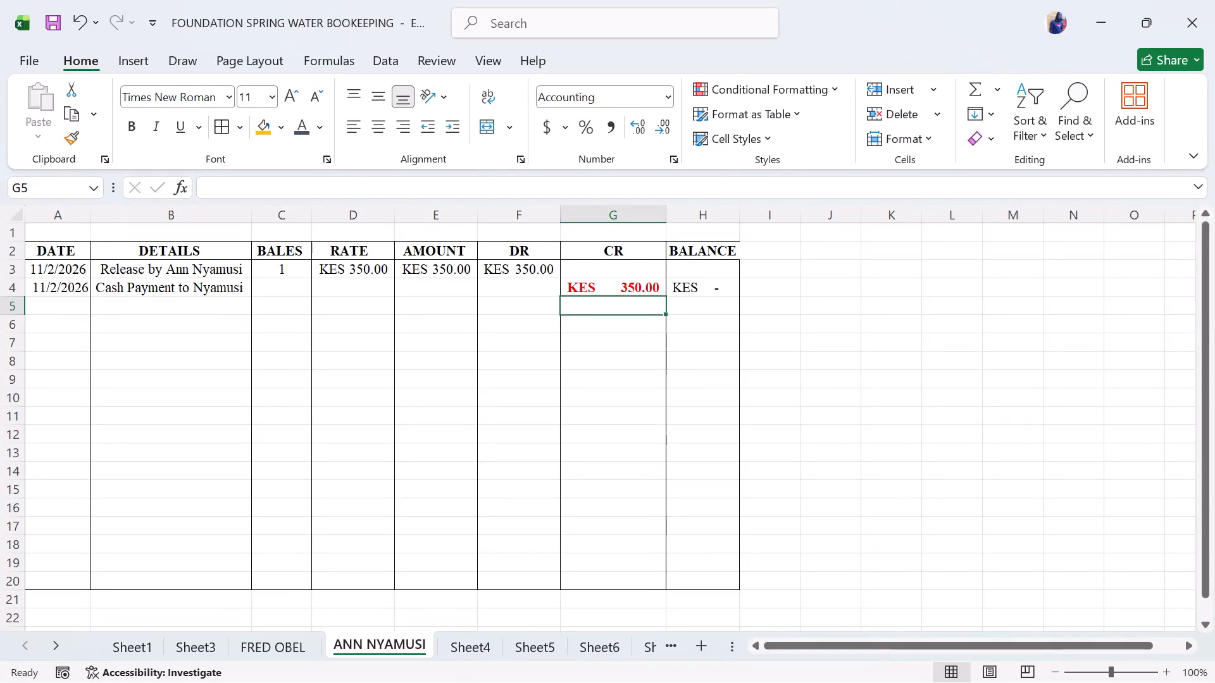
click(59, 646)
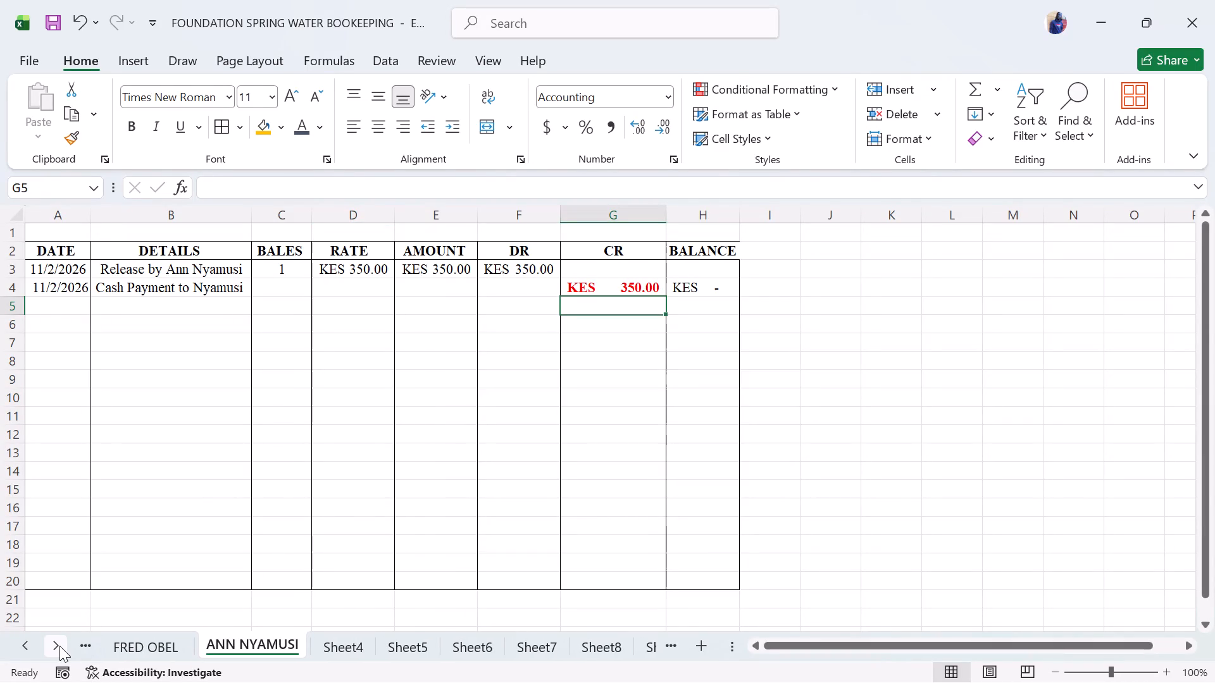
click(32, 651)
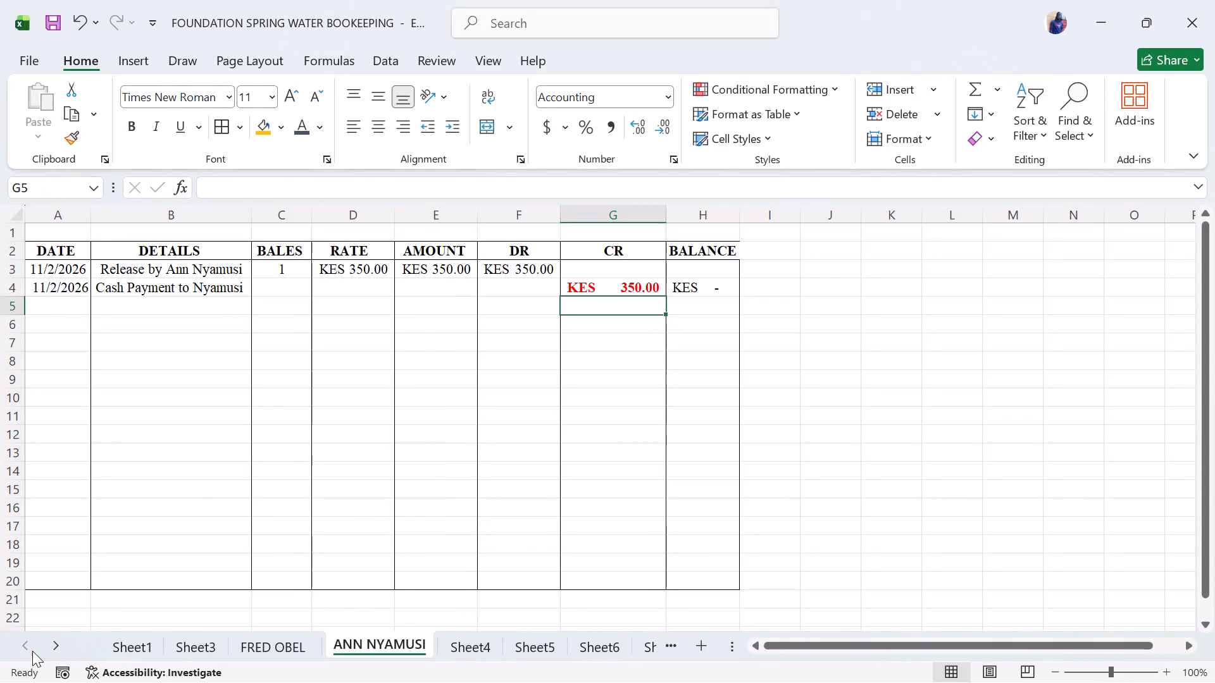
click(118, 646)
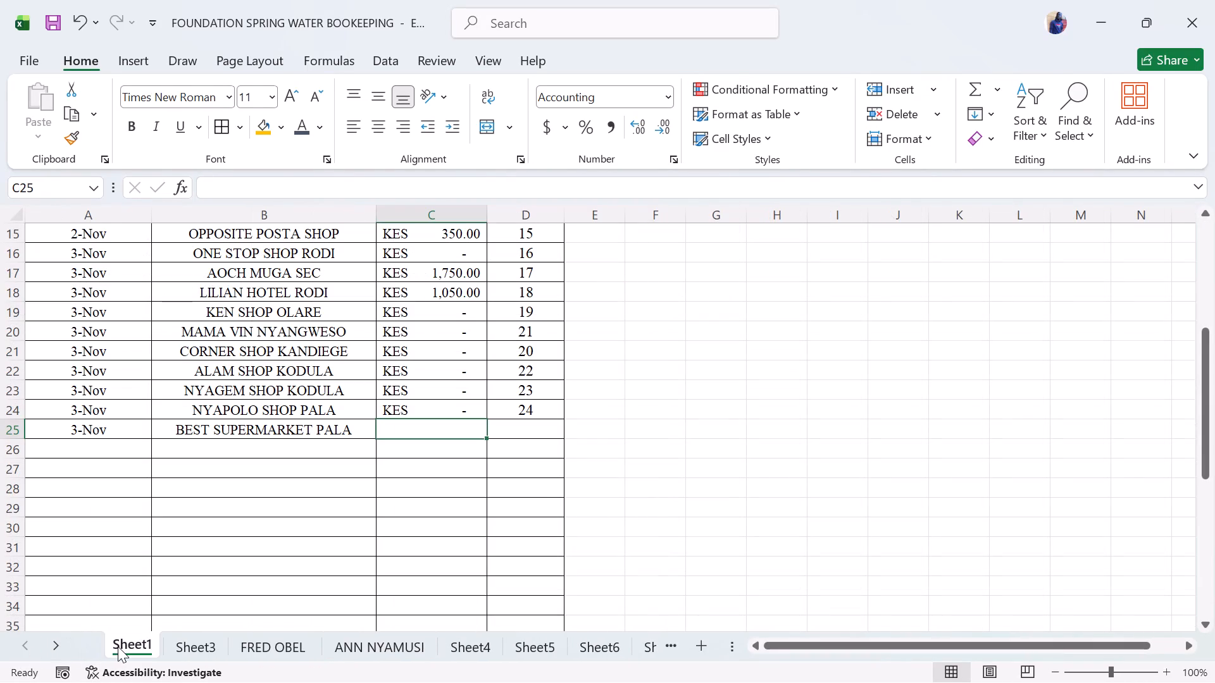
click(68, 644)
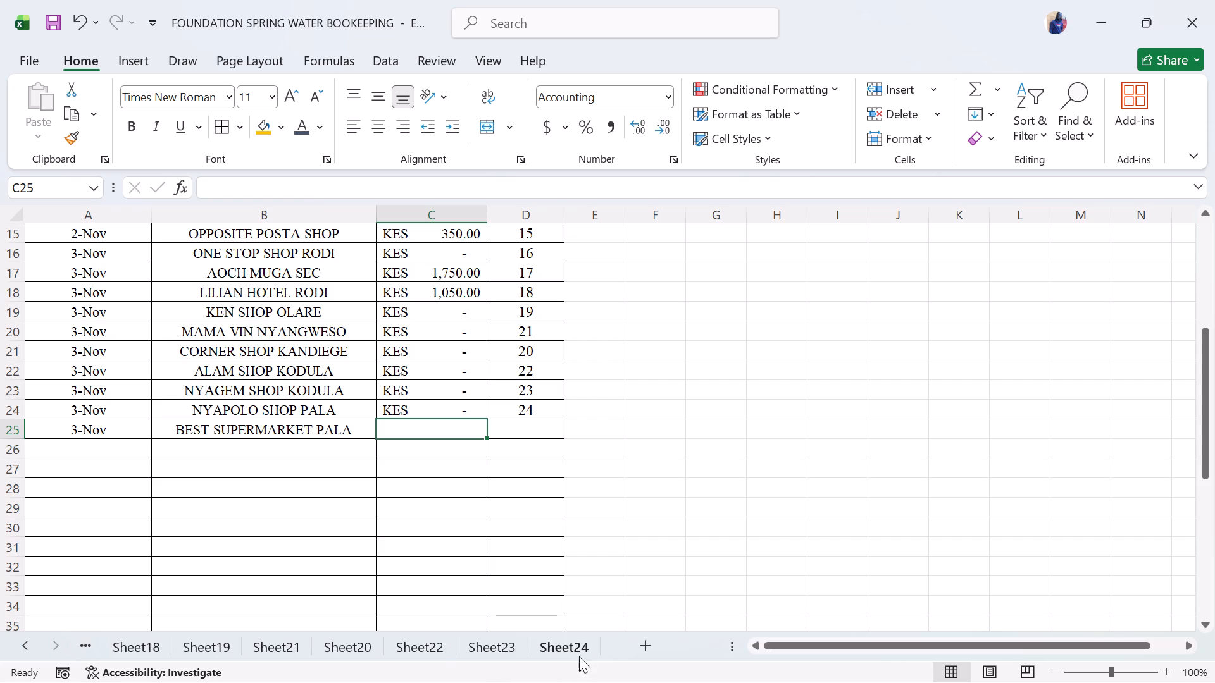
click(572, 651)
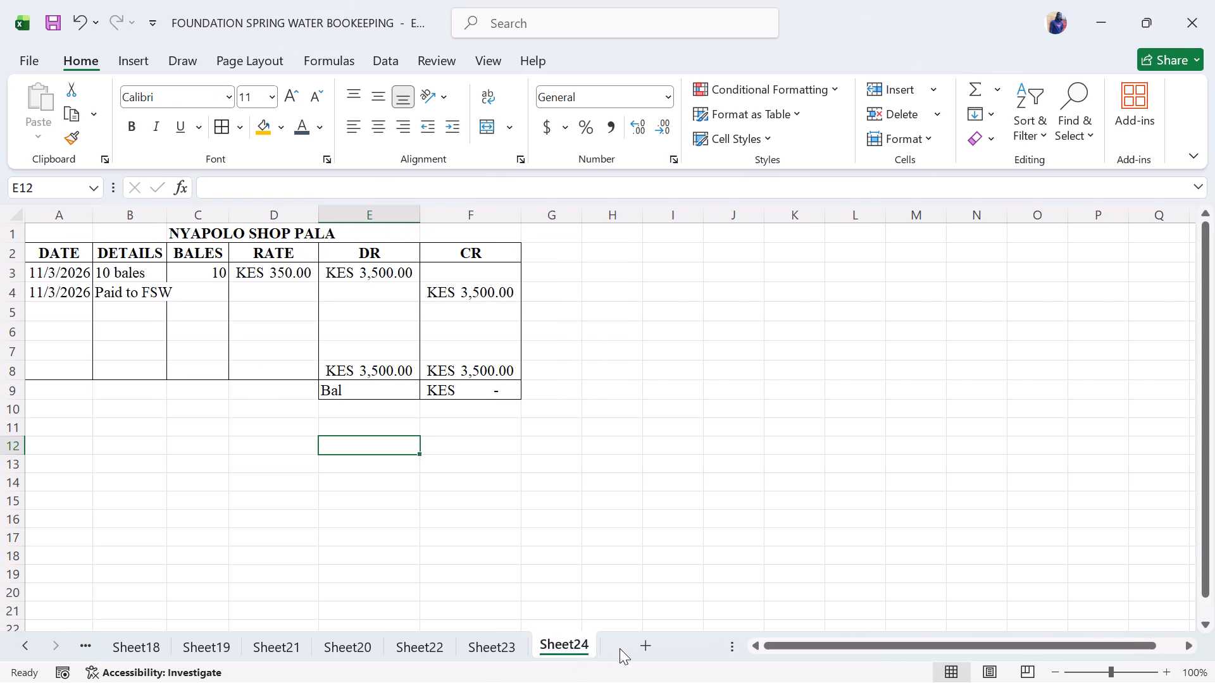
click(656, 642)
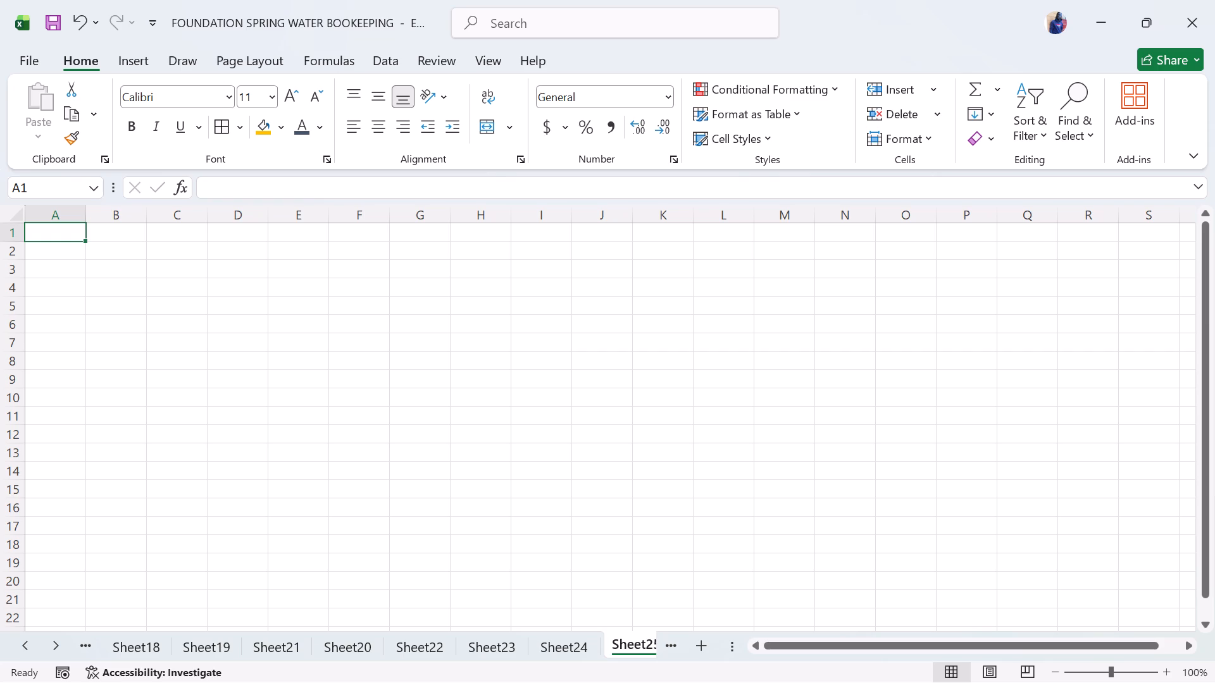
Copy the DATE, DETAILS, BALES, RATE, DR and CR header row from Sheet24 into row 2 of the new sheet, starting at A2.
drag(101, 232, 306, 238)
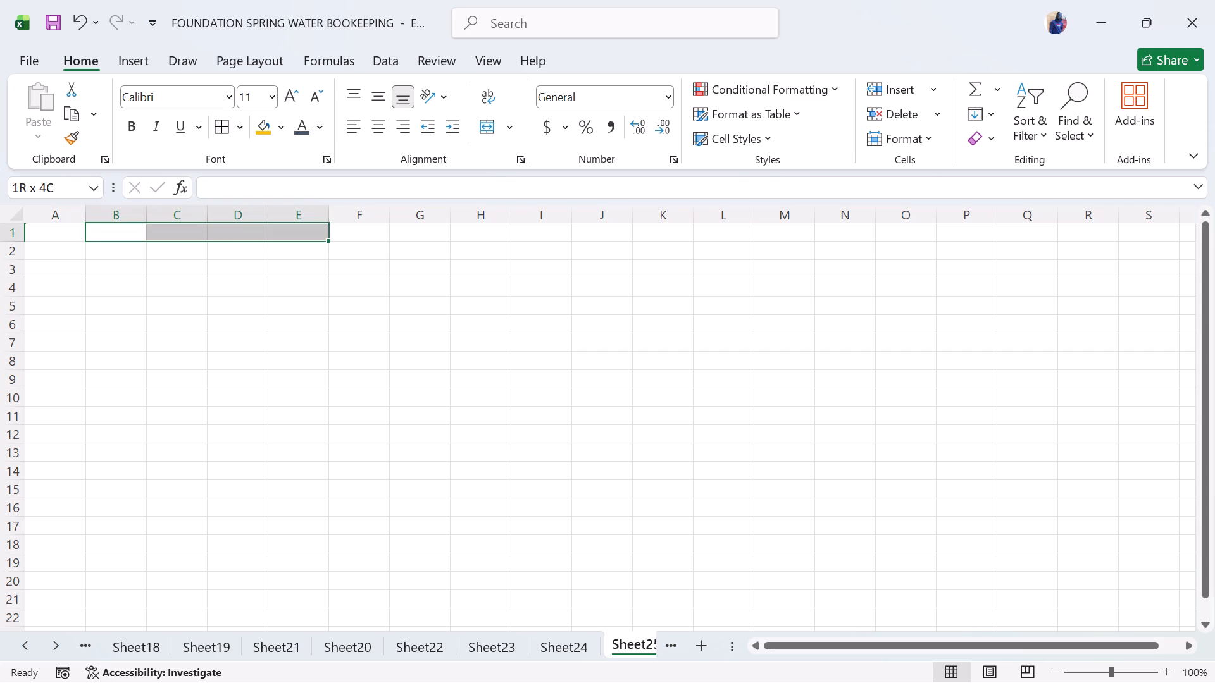
drag(306, 238, 405, 230)
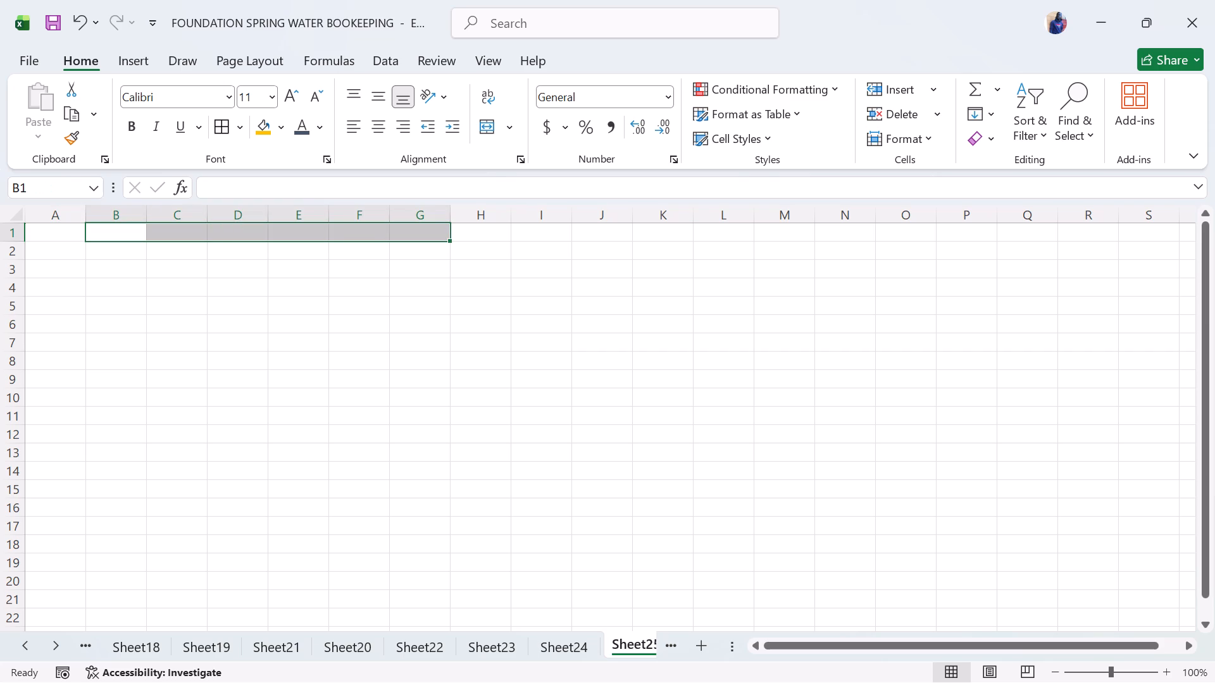
click(547, 642)
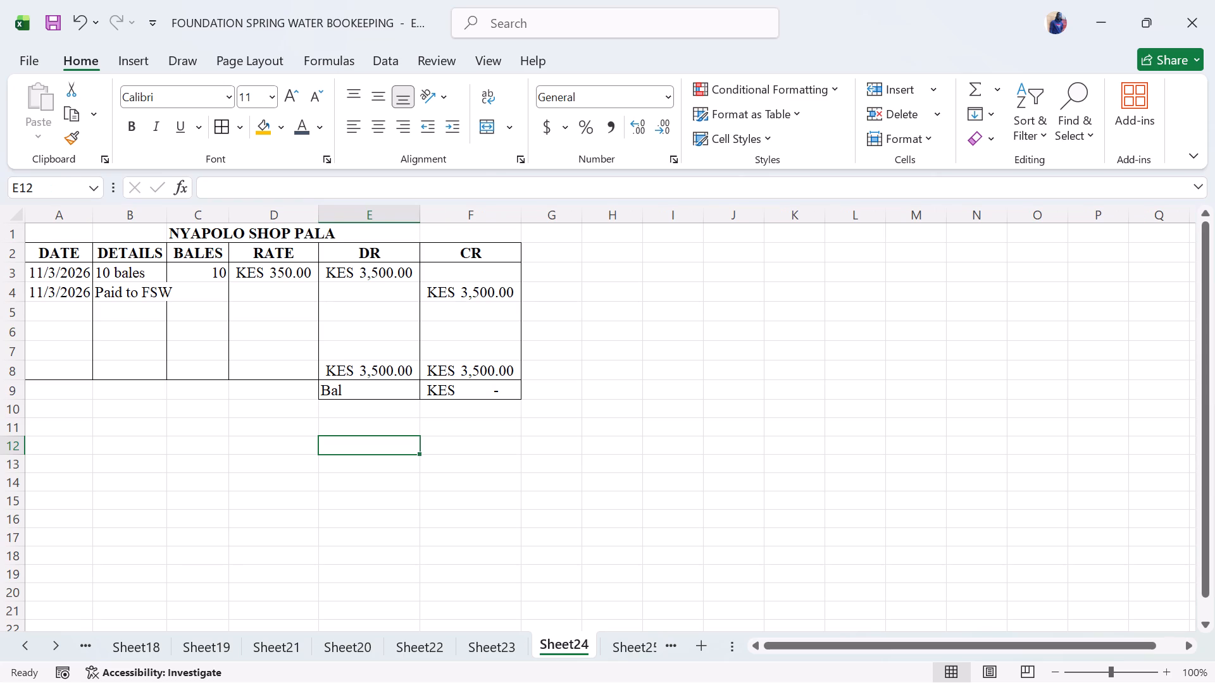
drag(55, 234, 210, 235)
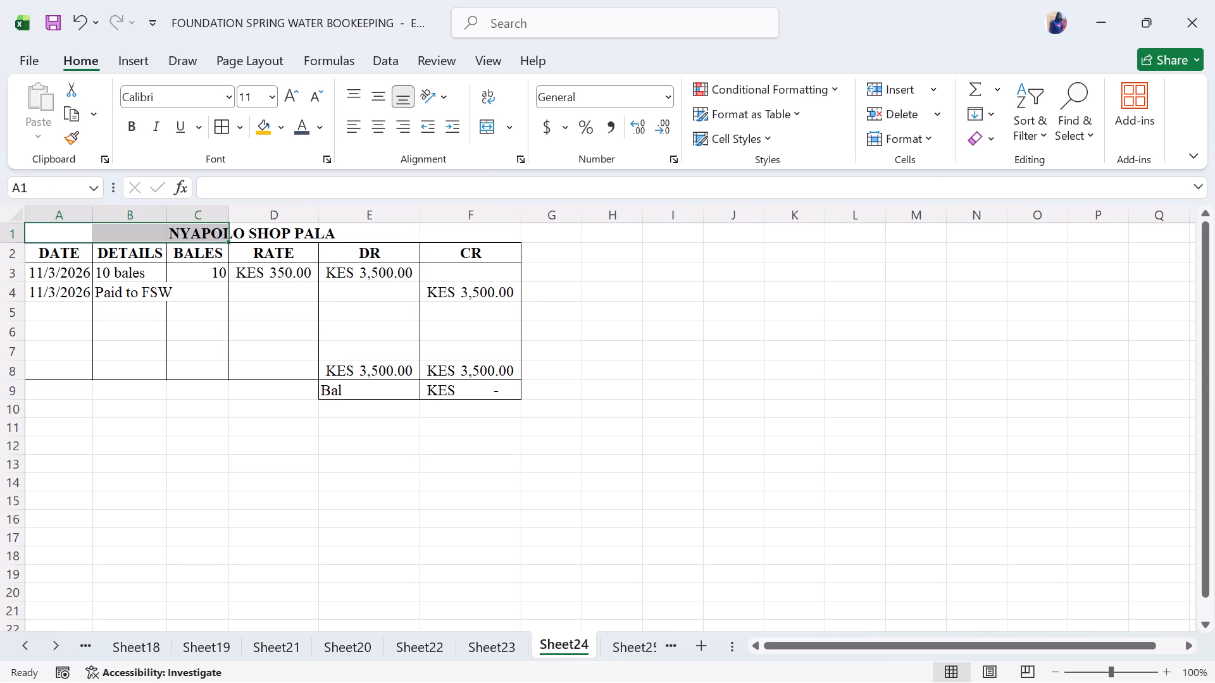
drag(46, 249, 458, 261)
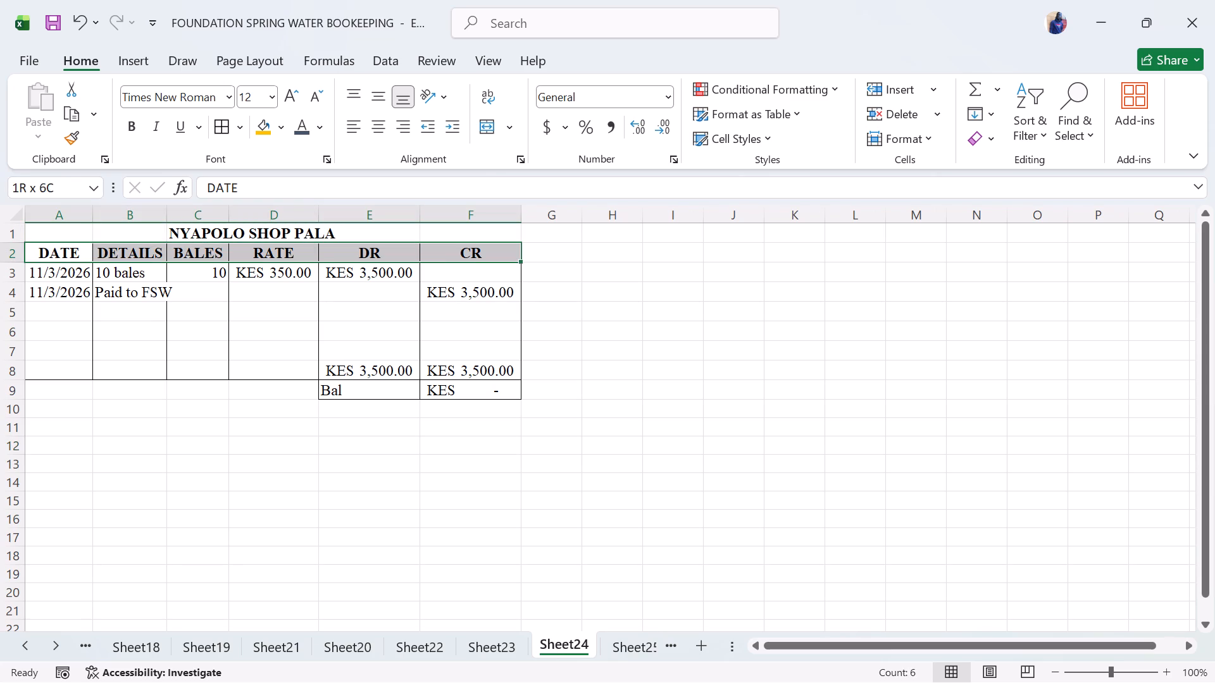
drag(458, 261, 469, 261)
key(ctrl+c)
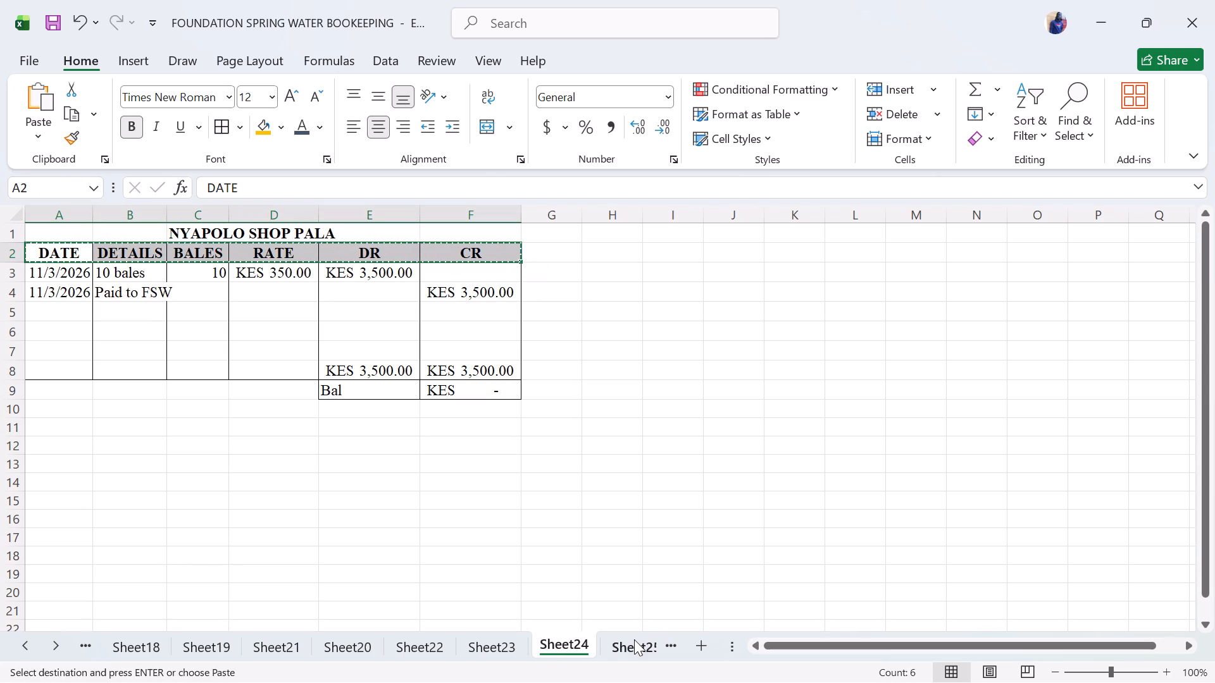
click(634, 640)
click(112, 252)
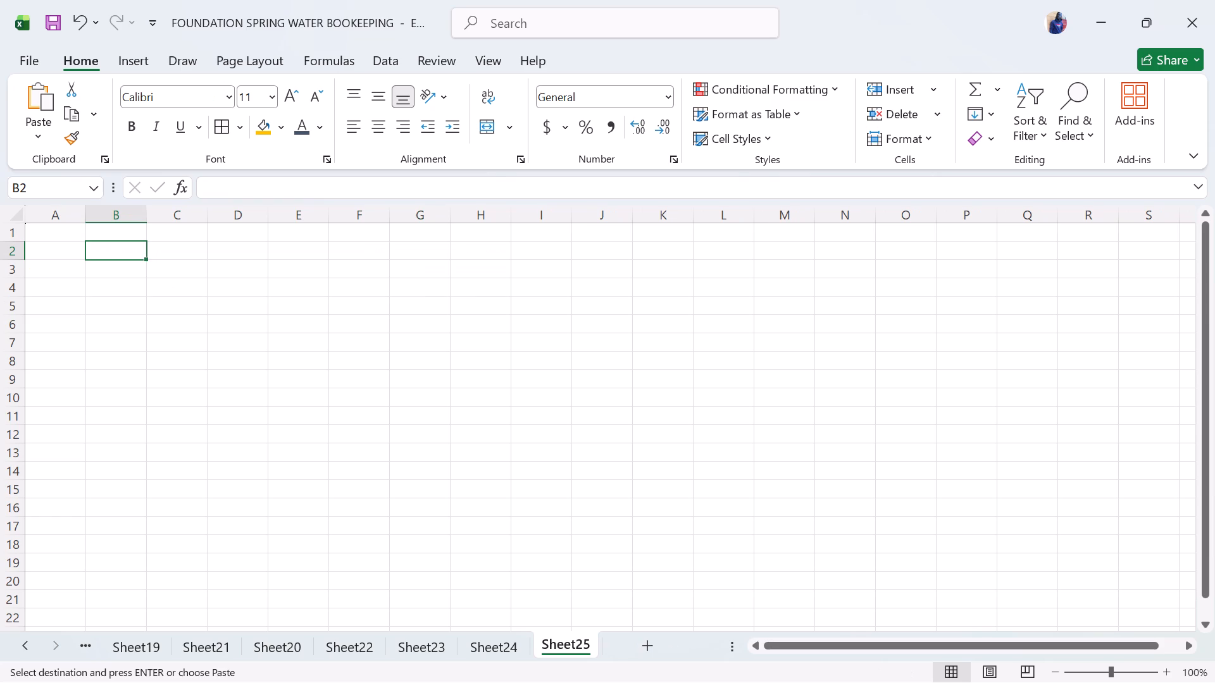
drag(49, 248, 444, 252)
key(ctrl+v)
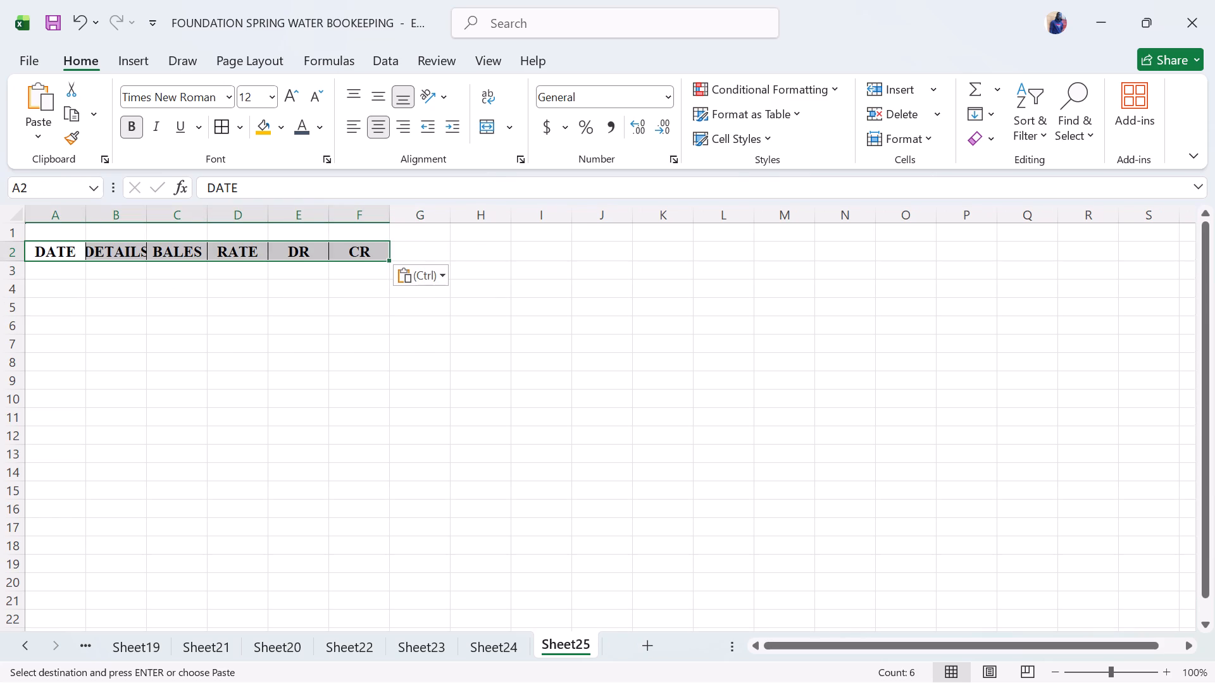
Enter the ledger title BEST SUPERMARKET PALA in cell C1 above the header row.
click(171, 230)
text(BES)
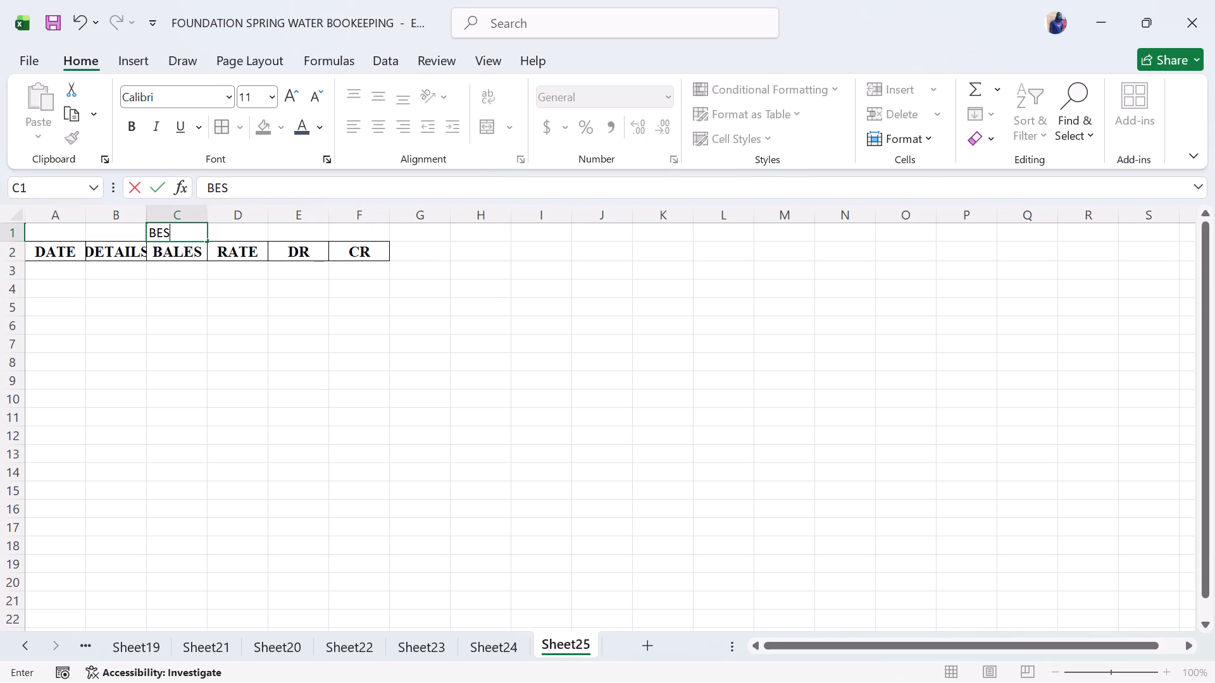
text(TS)
key(space)
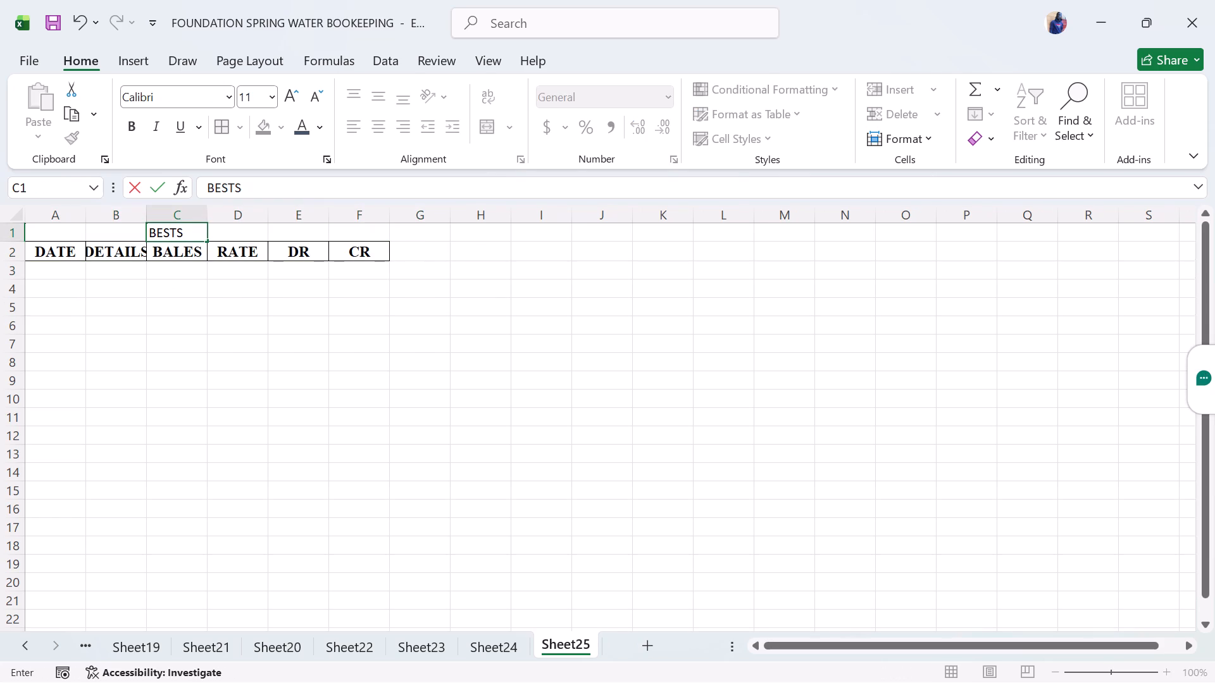
key(BackSpace)
key(BackSpace)
key(space)
text(SUPERMAREKR)
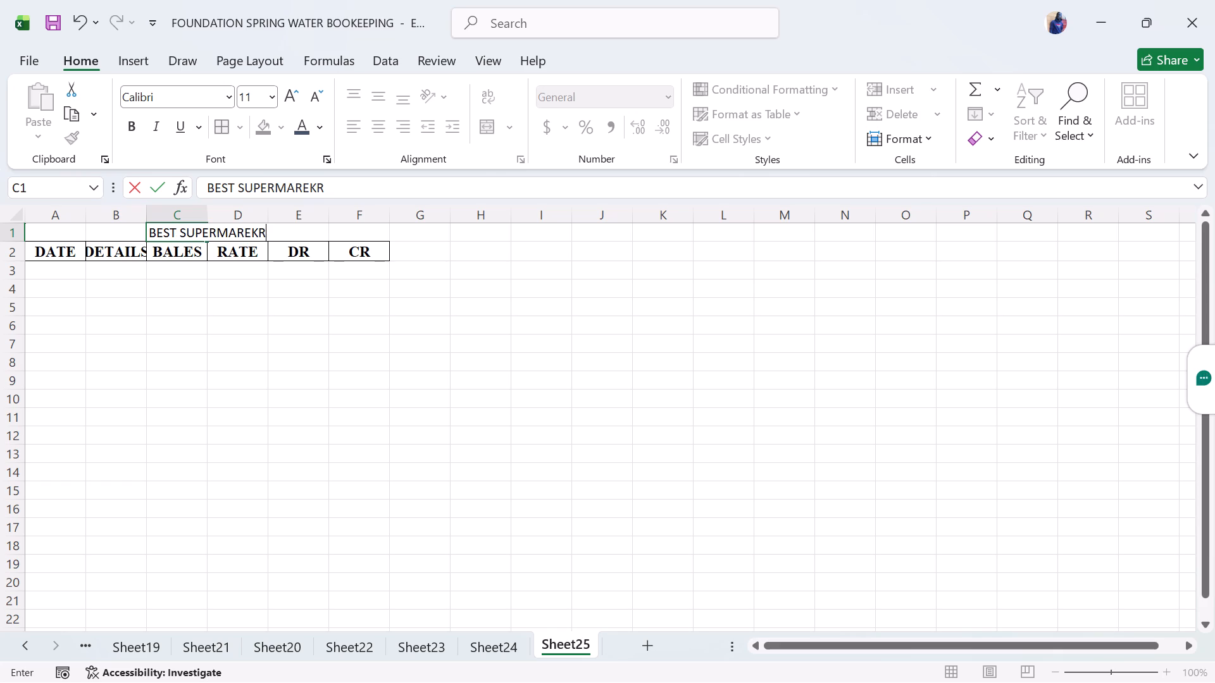
key(BackSpace)
key(BackSpace)
key(BackSpace)
text(KET)
key(space)
key(BackSpace)
key(BackSpace)
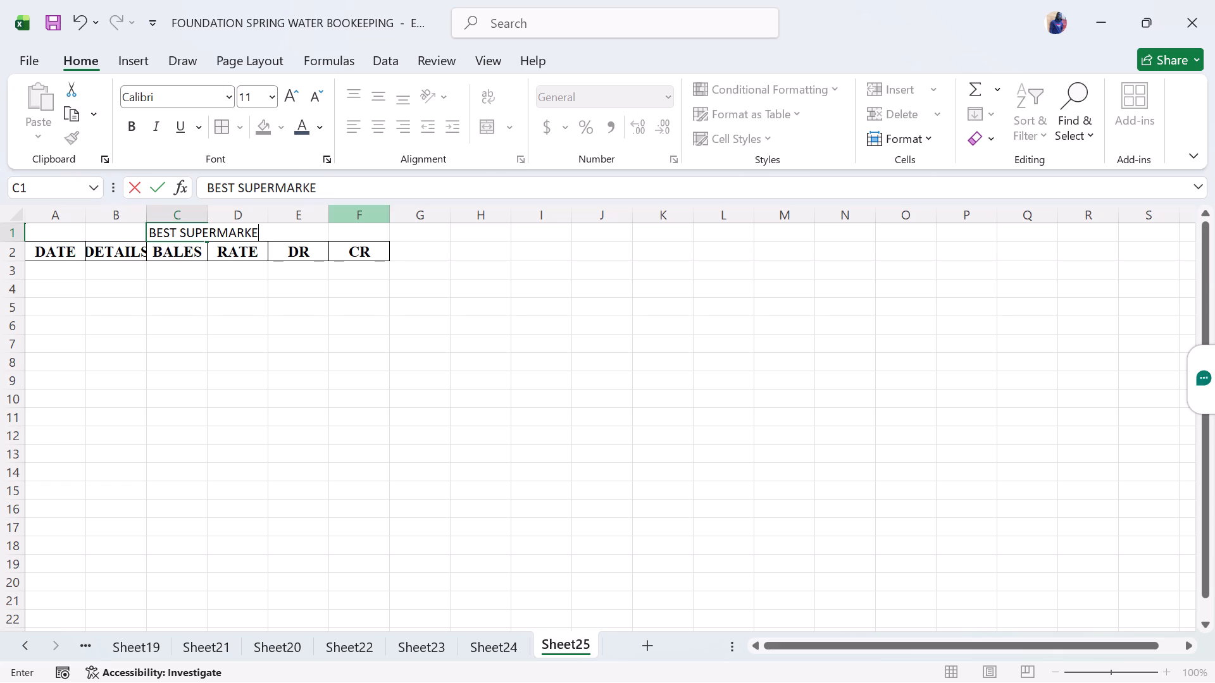
text(T)
key(space)
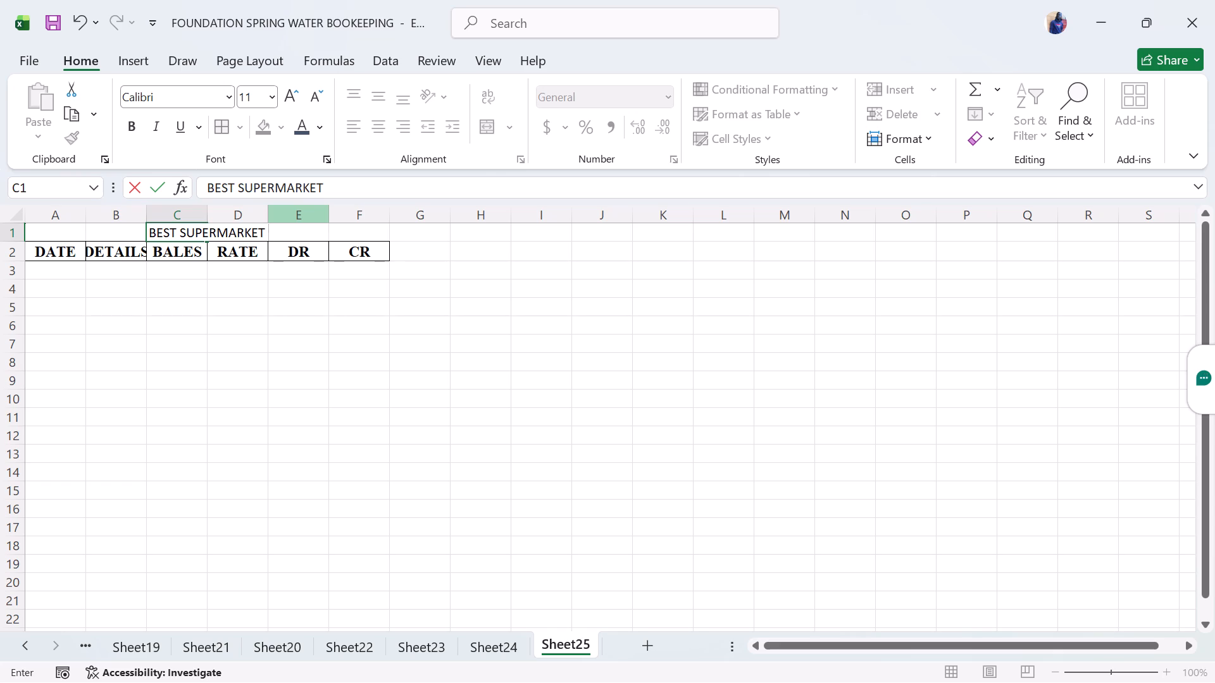
text(PA;)
key(BackSpace)
text(LA)
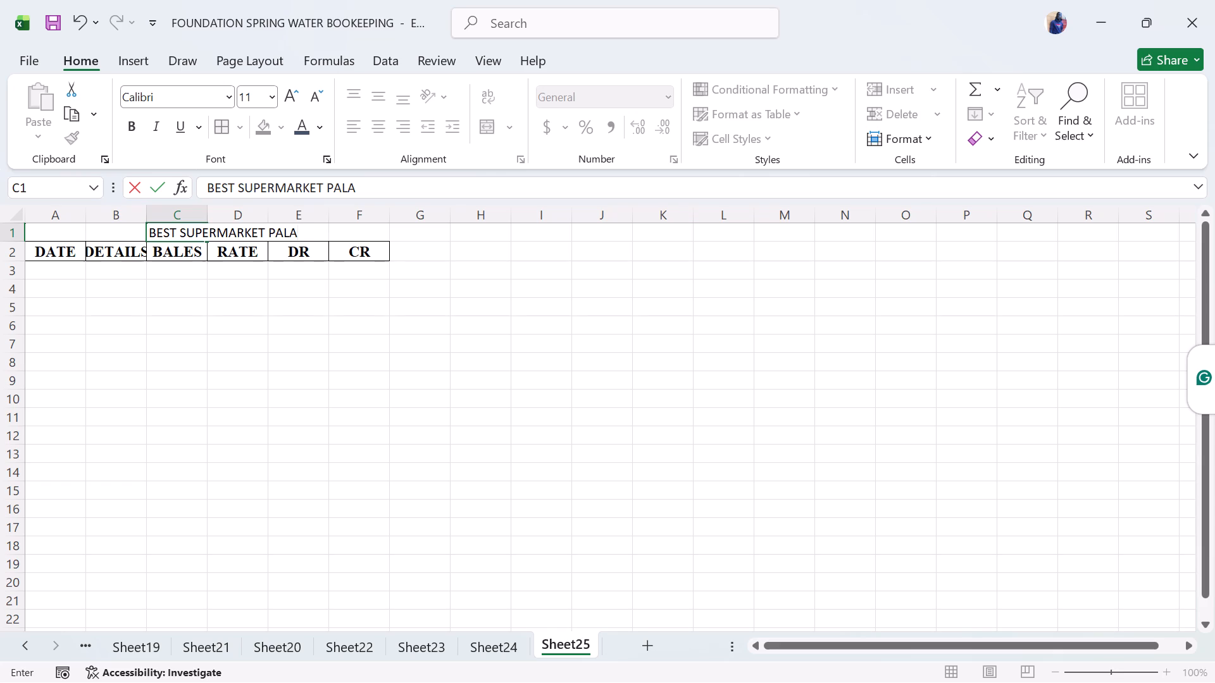
Enter the date 11/3/2026 in cell A3 and fit column A's width to its contents.
click(55, 269)
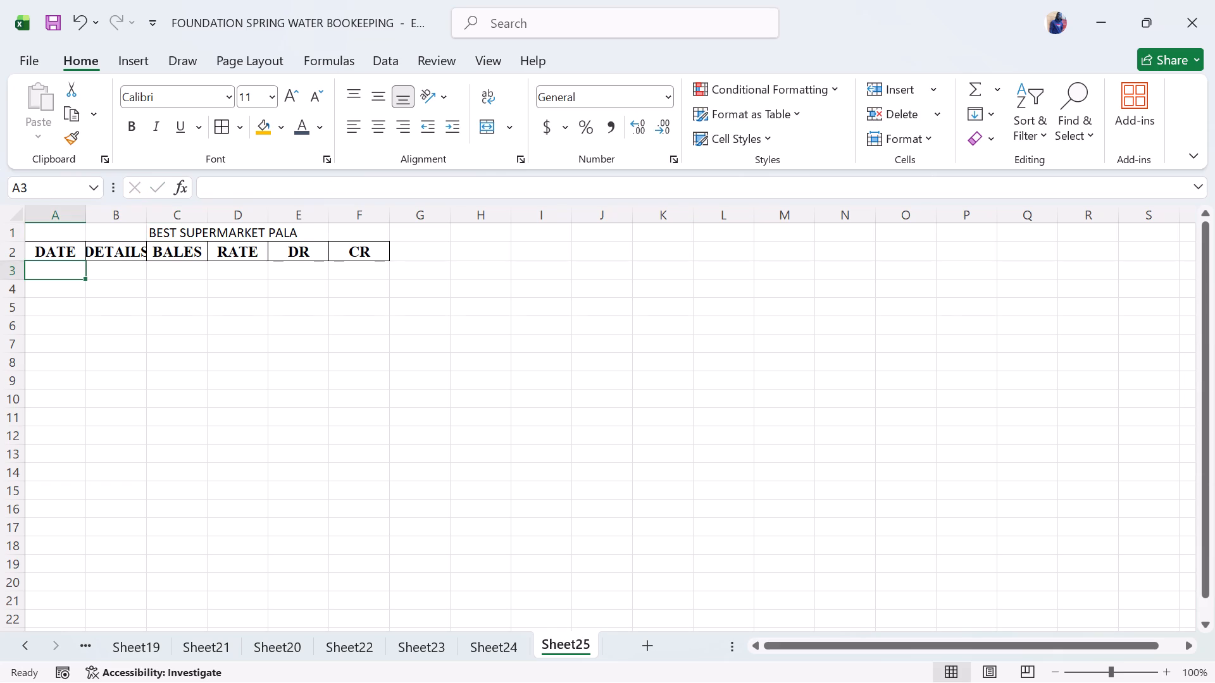
key(3)
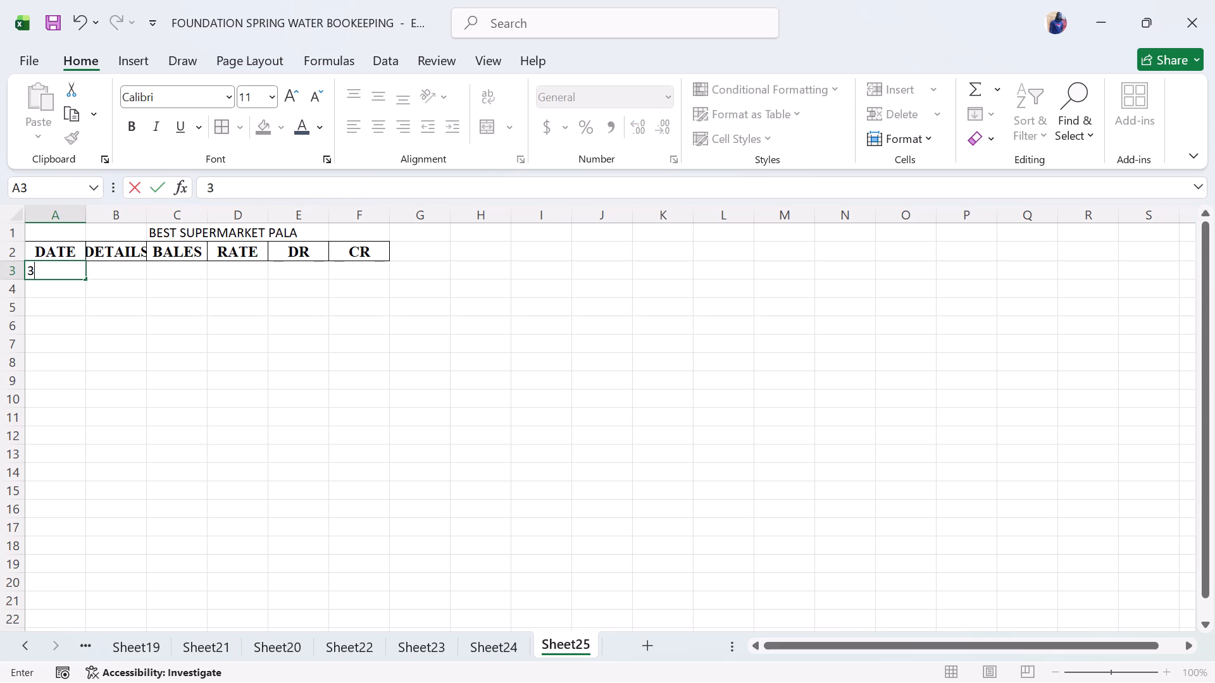
key(BackSpace)
text(11)
text(/2/)
key(BackSpace)
key(BackSpace)
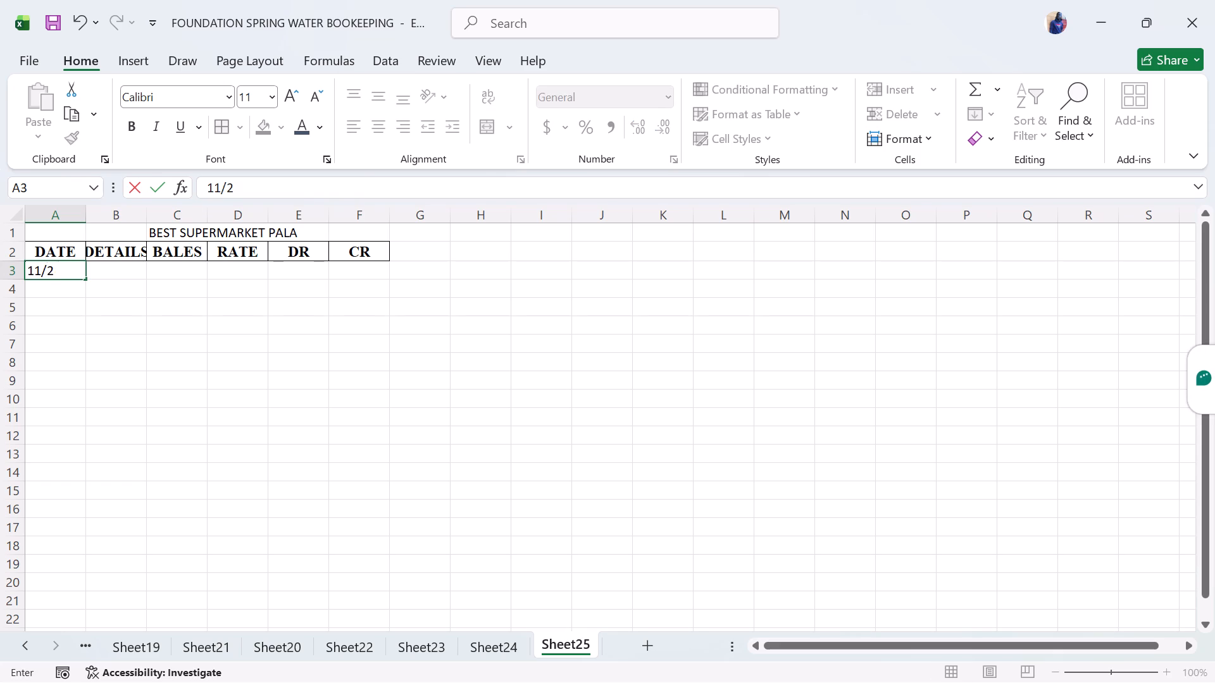
text(3.)
key(BackSpace)
text(/2026)
double_click(87, 220)
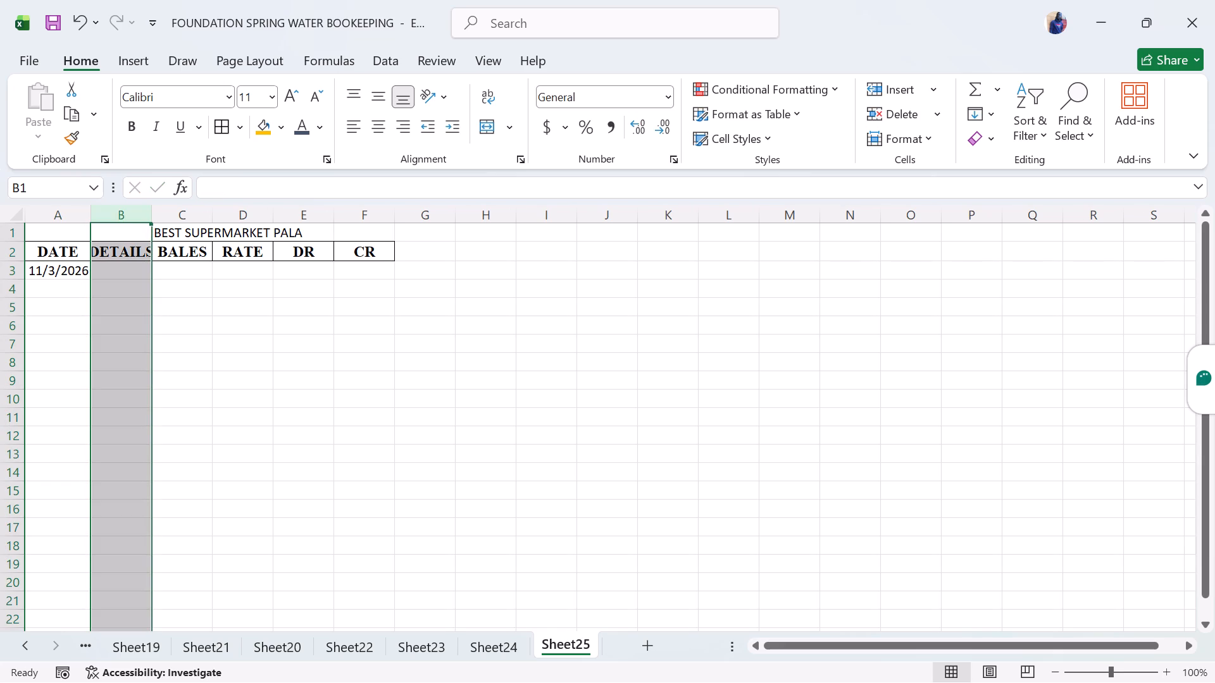
Enter "3 Bales" under DETAILS in cell B3.
click(115, 274)
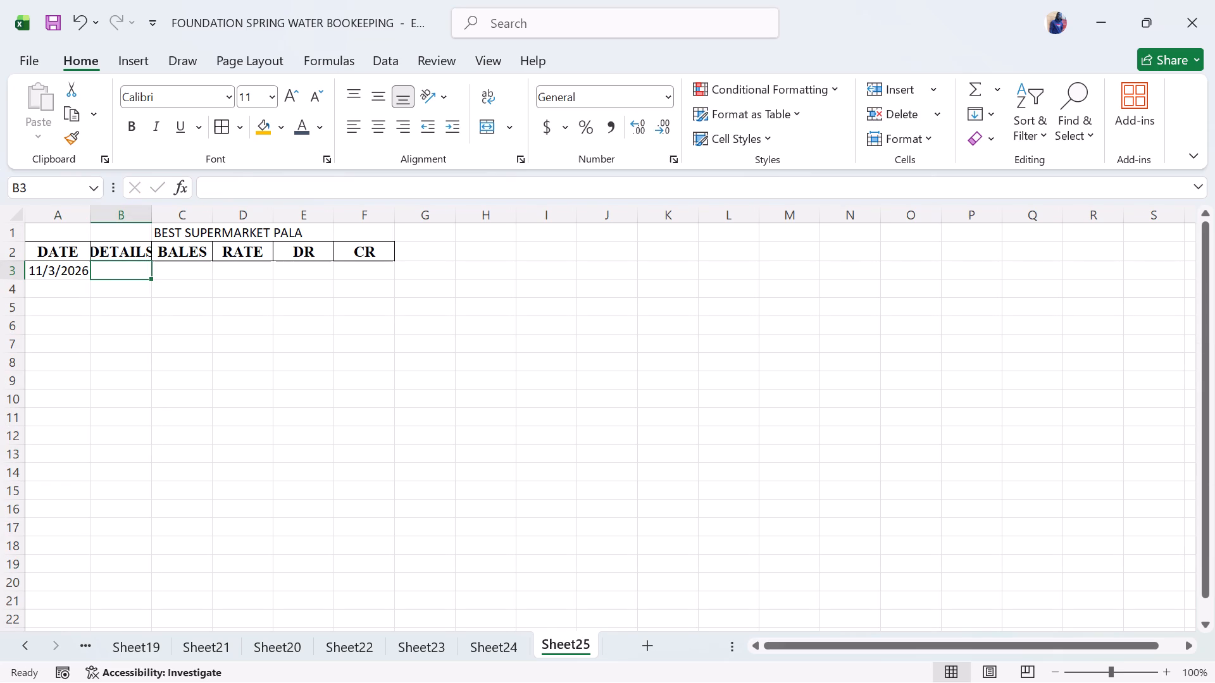
text(3)
key(space)
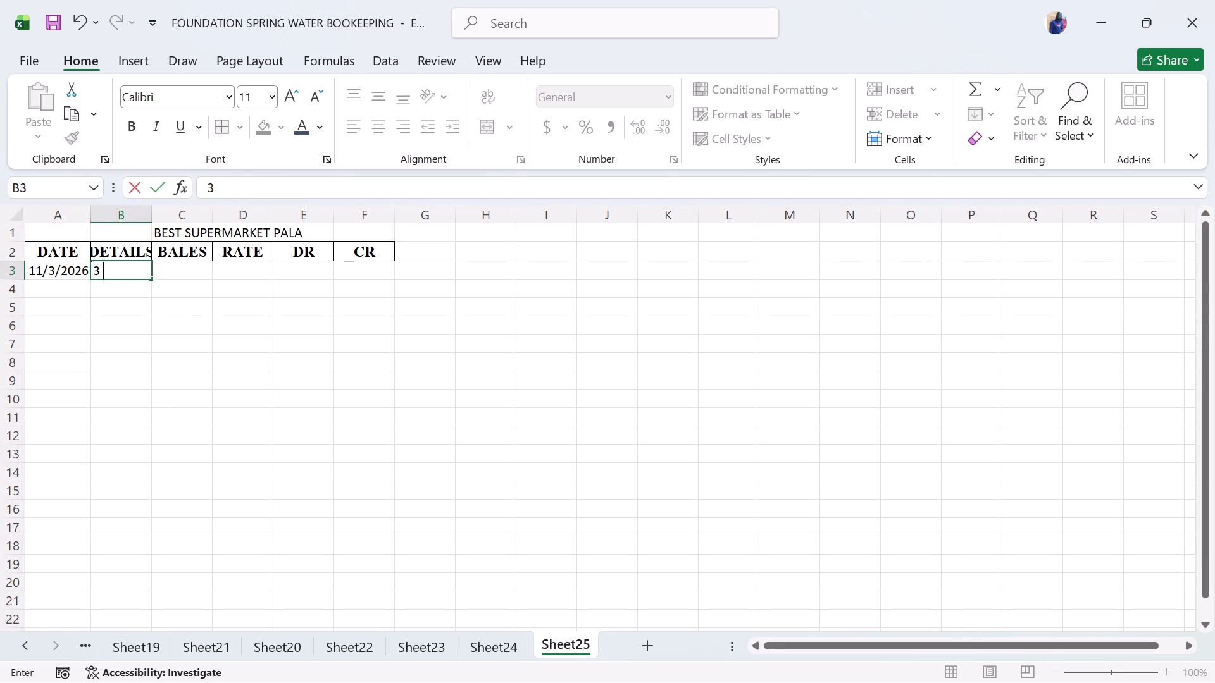
text(BALES)
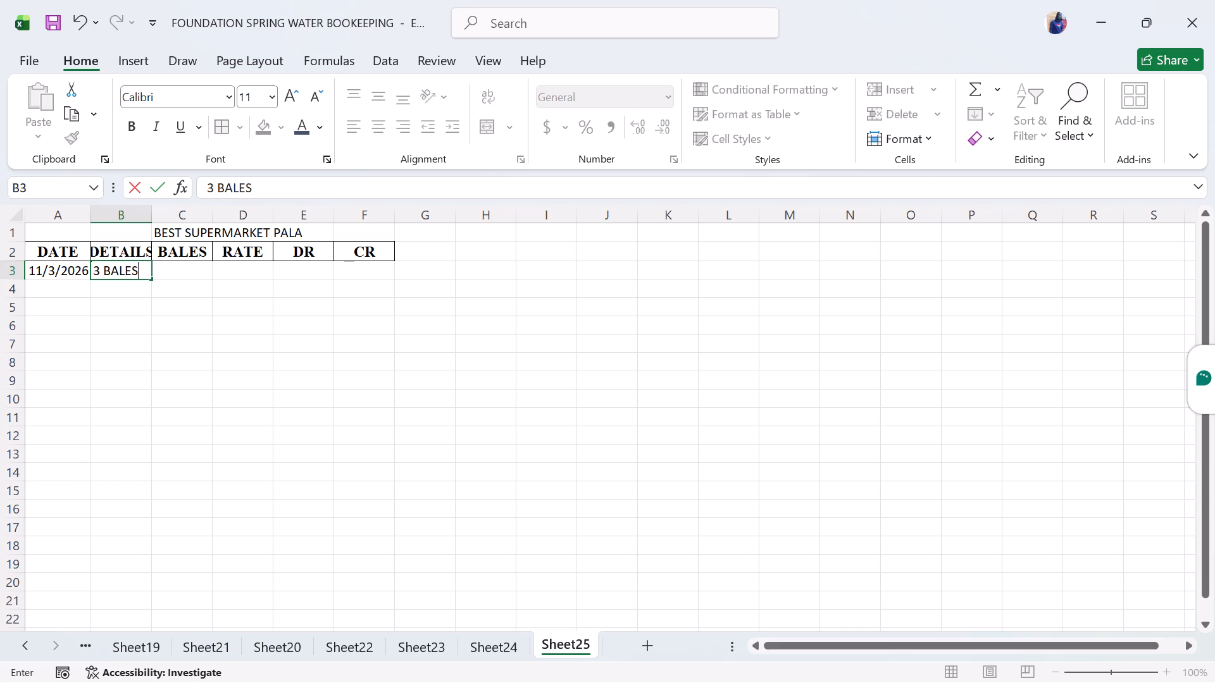
key(BackSpace)
key(BackSpace)
key(BackSpace)
key(BackSpace)
text(ales)
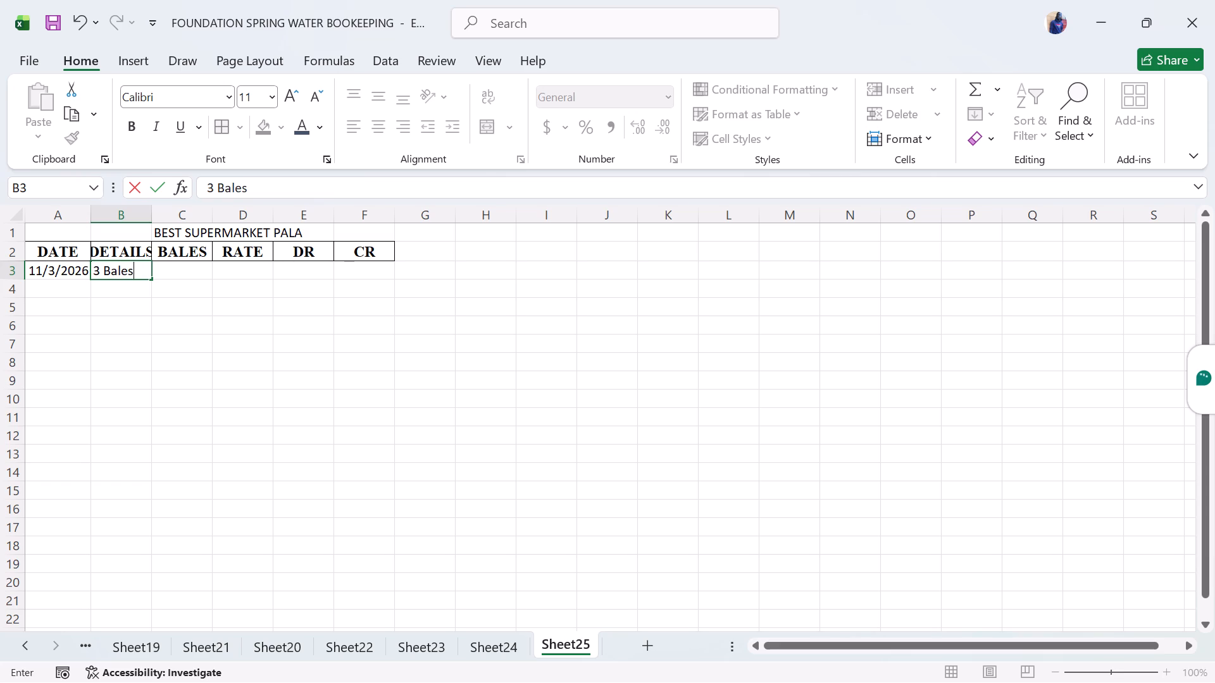
Fill the first ledger entry in row 3 with 3 under BALES and 350 under RATE.
click(178, 271)
key(3)
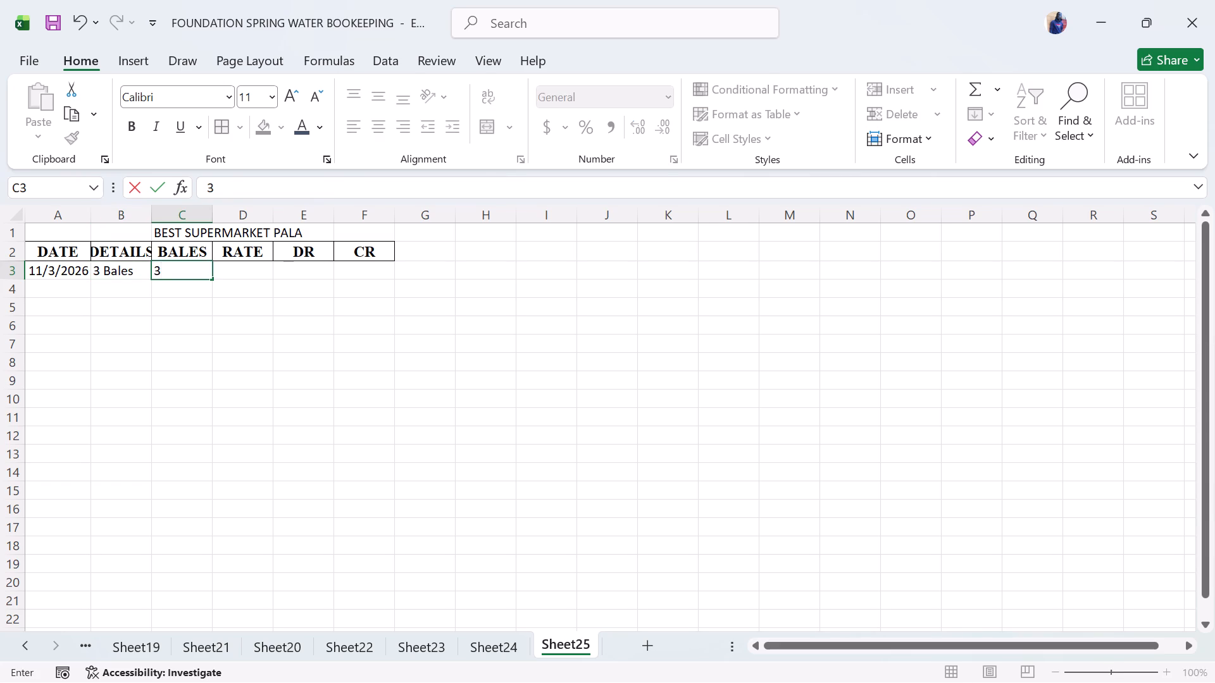
click(230, 272)
text(350)
Calculate the first entry's DR amount in cell E3 by multiplying bales by rate with the formula =C3*D3.
click(314, 273)
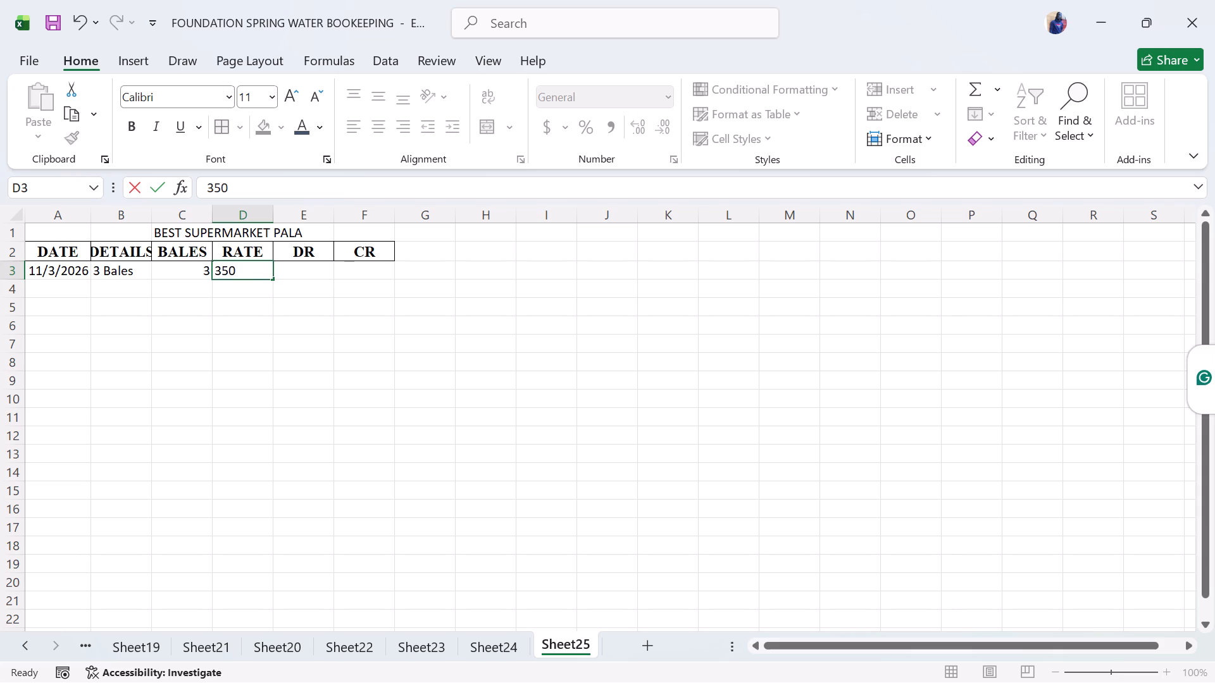
key(equal)
click(179, 274)
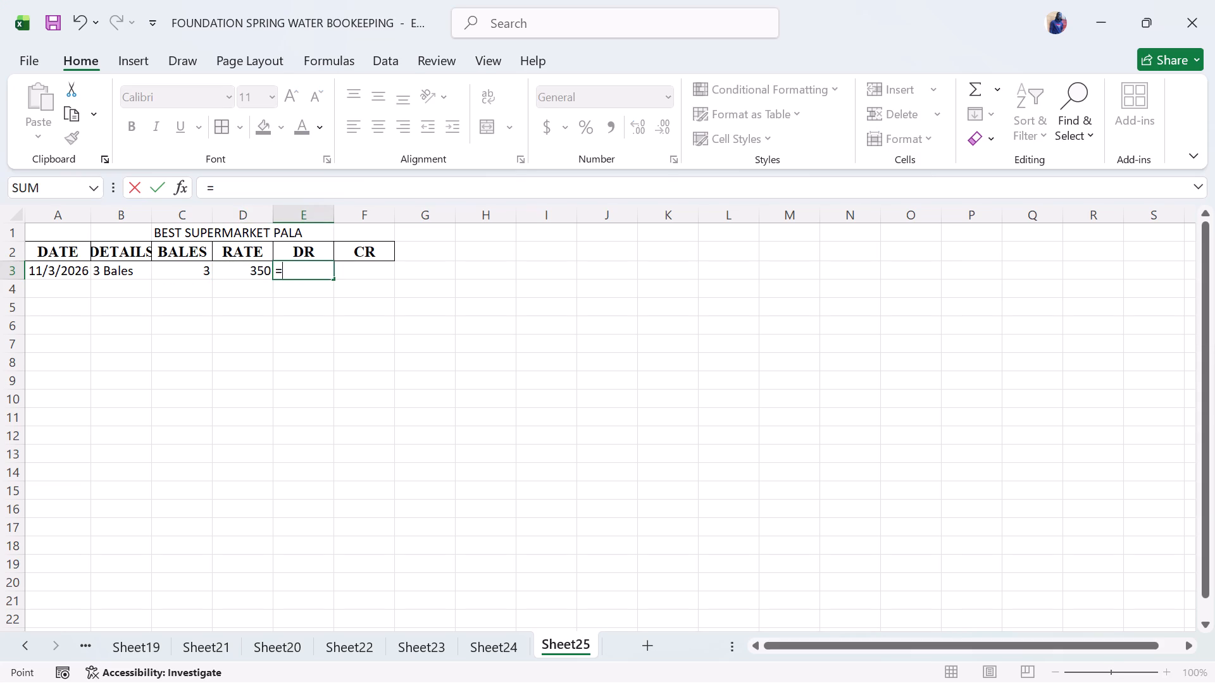
key(shift+asterisk)
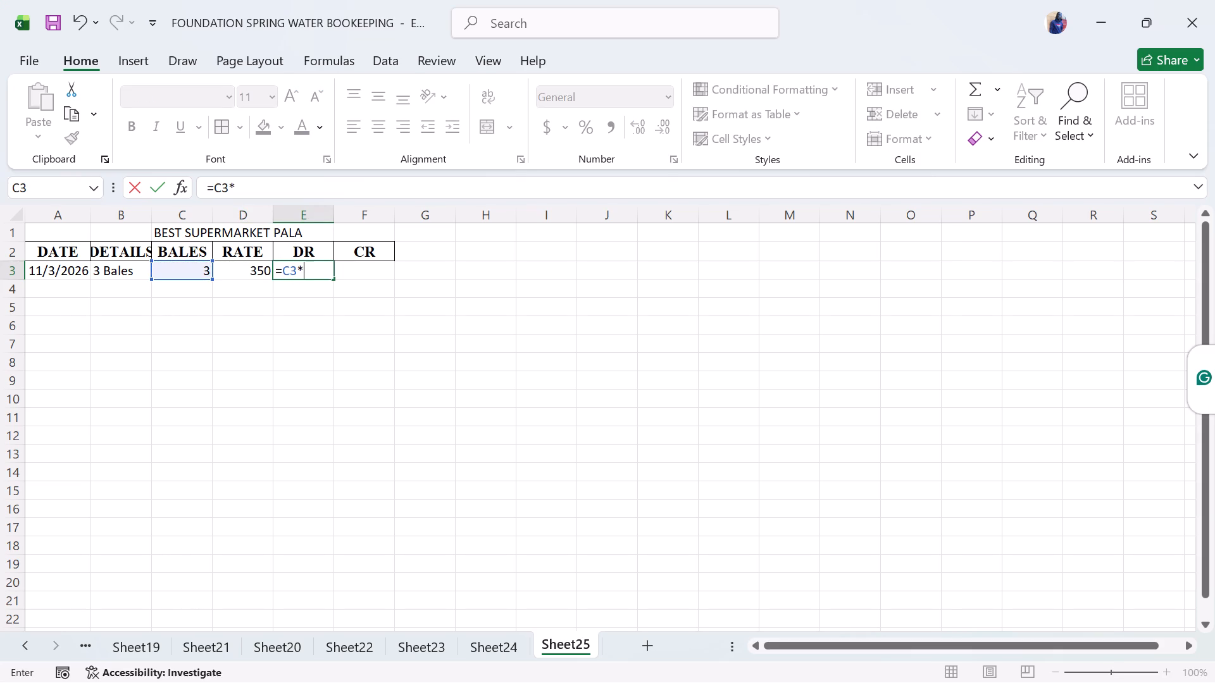
click(241, 271)
key(Return)
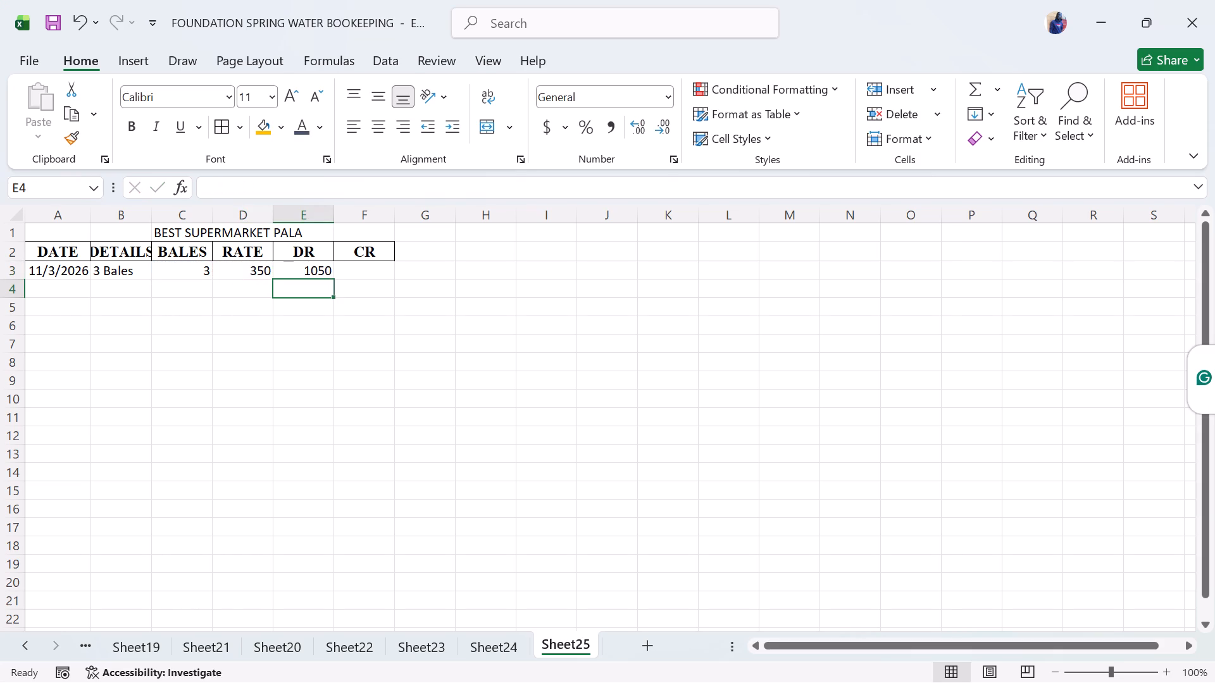
Enter the date 11/3/2026 for the second ledger entry in cell A4.
click(76, 293)
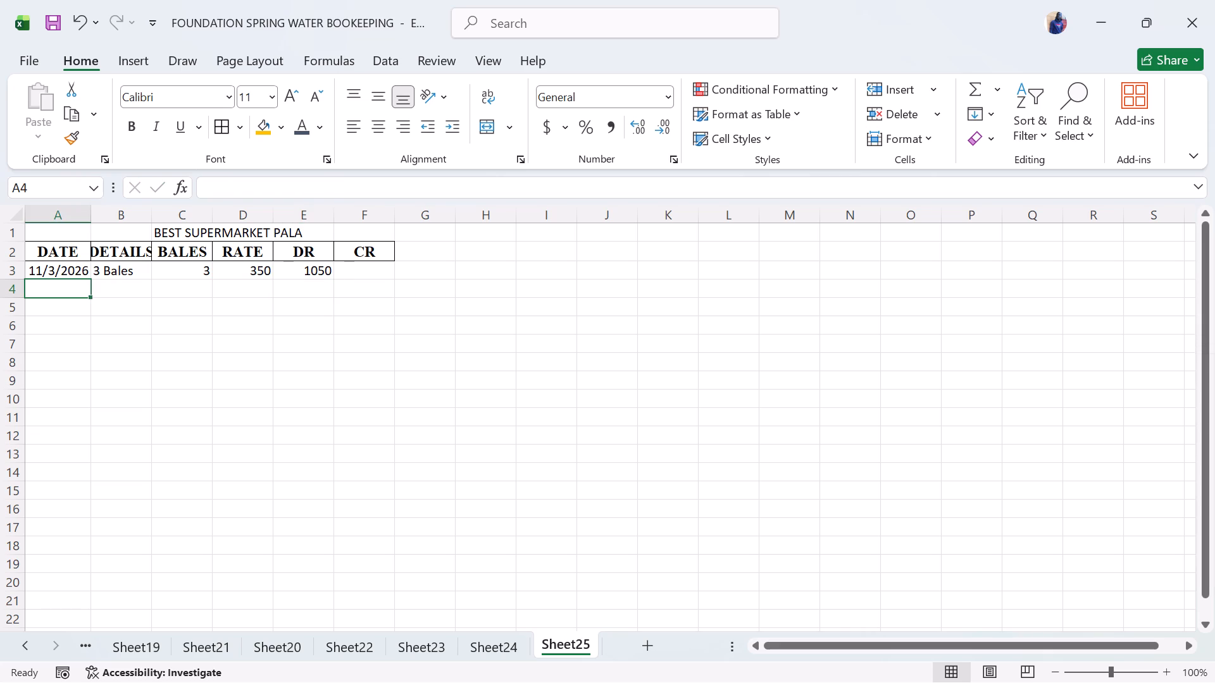
text(11)
text(/3/)
text(2026)
Enter "Paid to FSW" under DETAILS in cell B4 and fit column B's width to its contents.
click(127, 288)
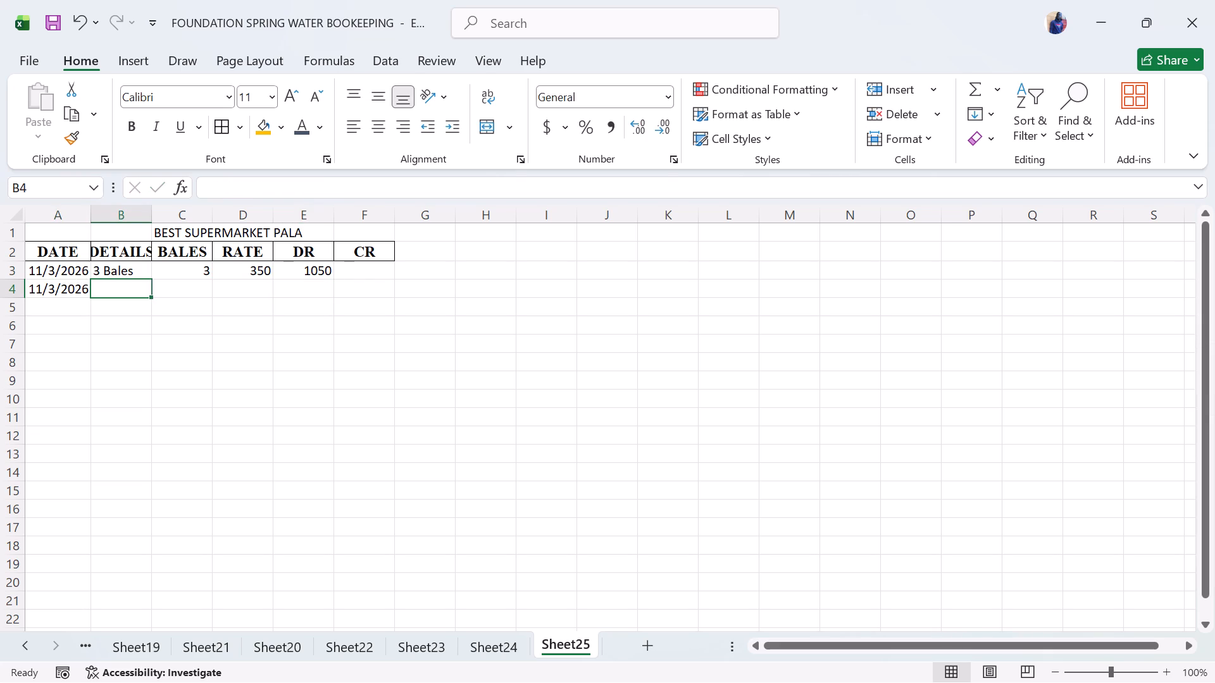
text(paid)
key(space)
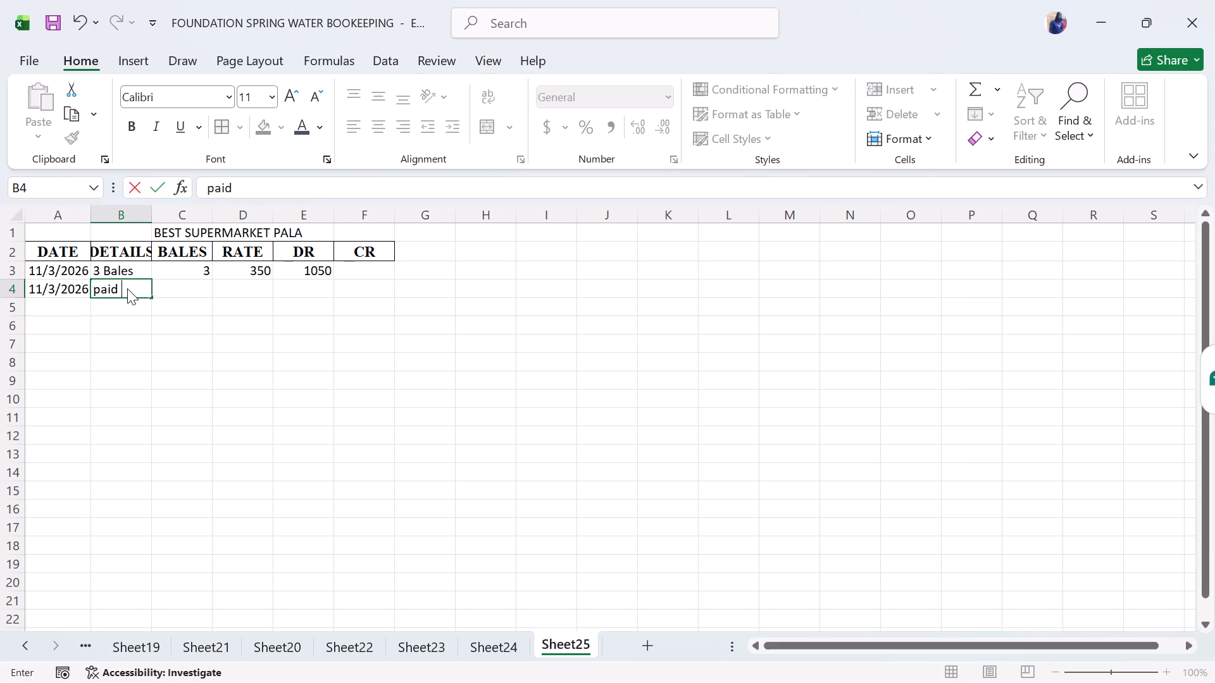
key(BackSpace)
key(BackSpace)
key(BackSpace)
key(BackSpace)
key(BackSpace)
key(BackSpace)
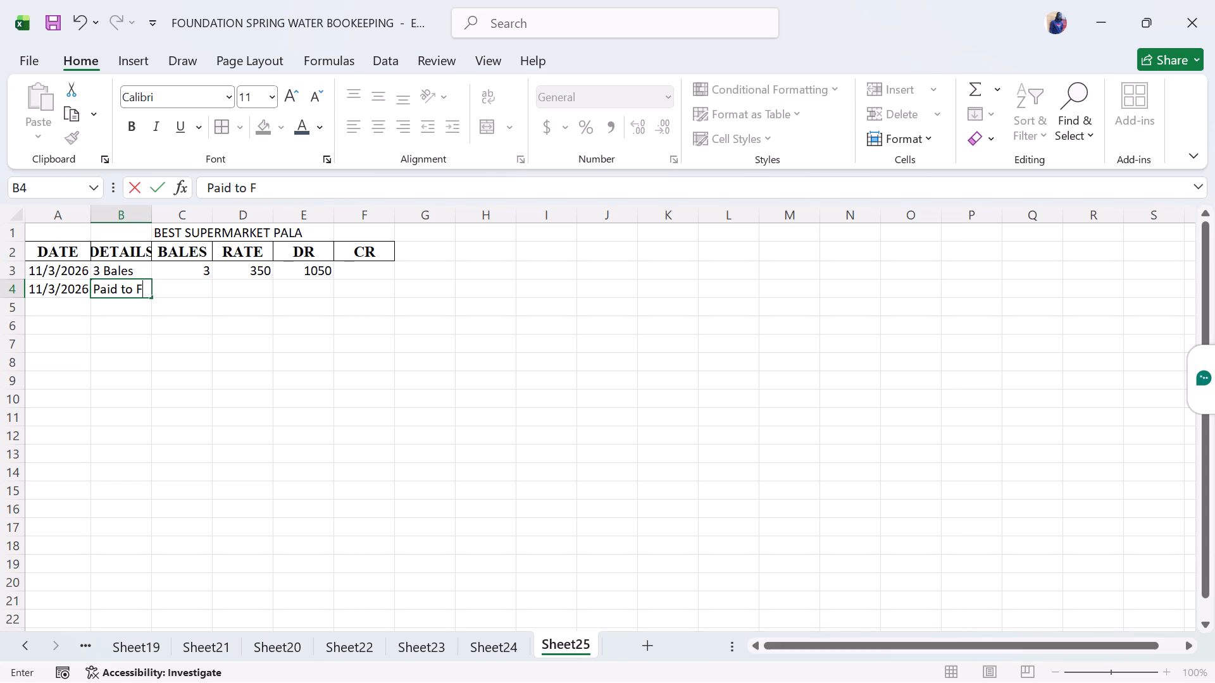
double_click(154, 217)
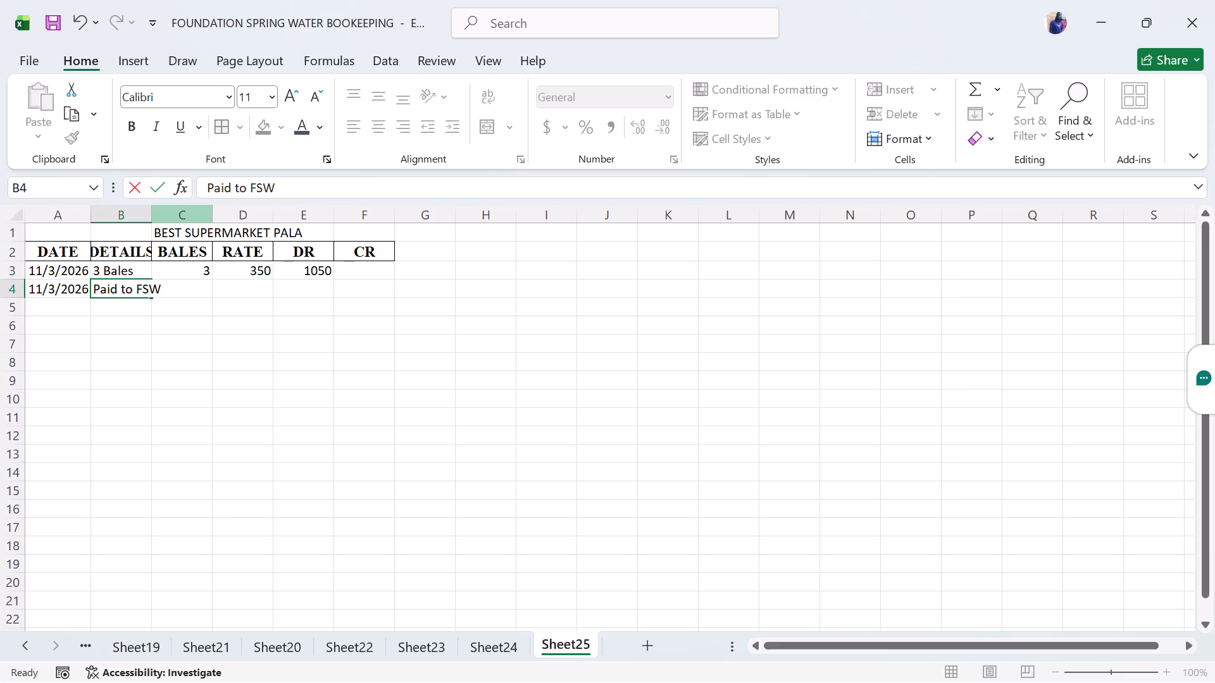
click(202, 294)
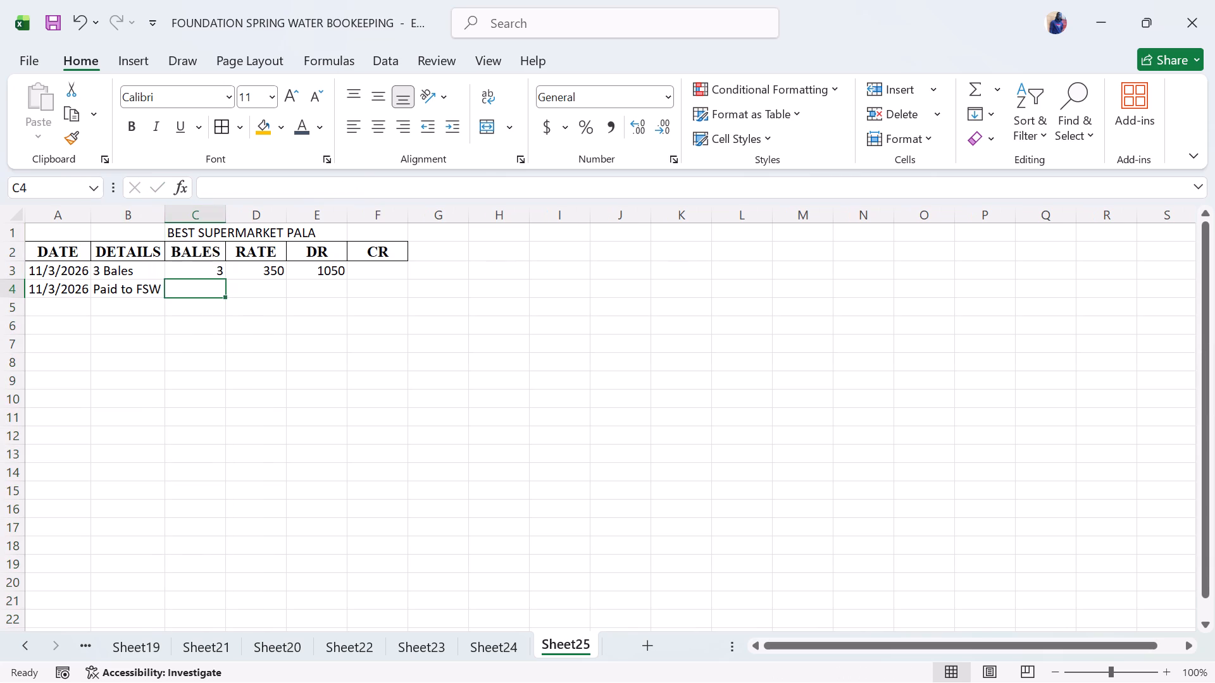
Enter the payment amount 1050 under CR in cell F4.
click(363, 290)
text(1050)
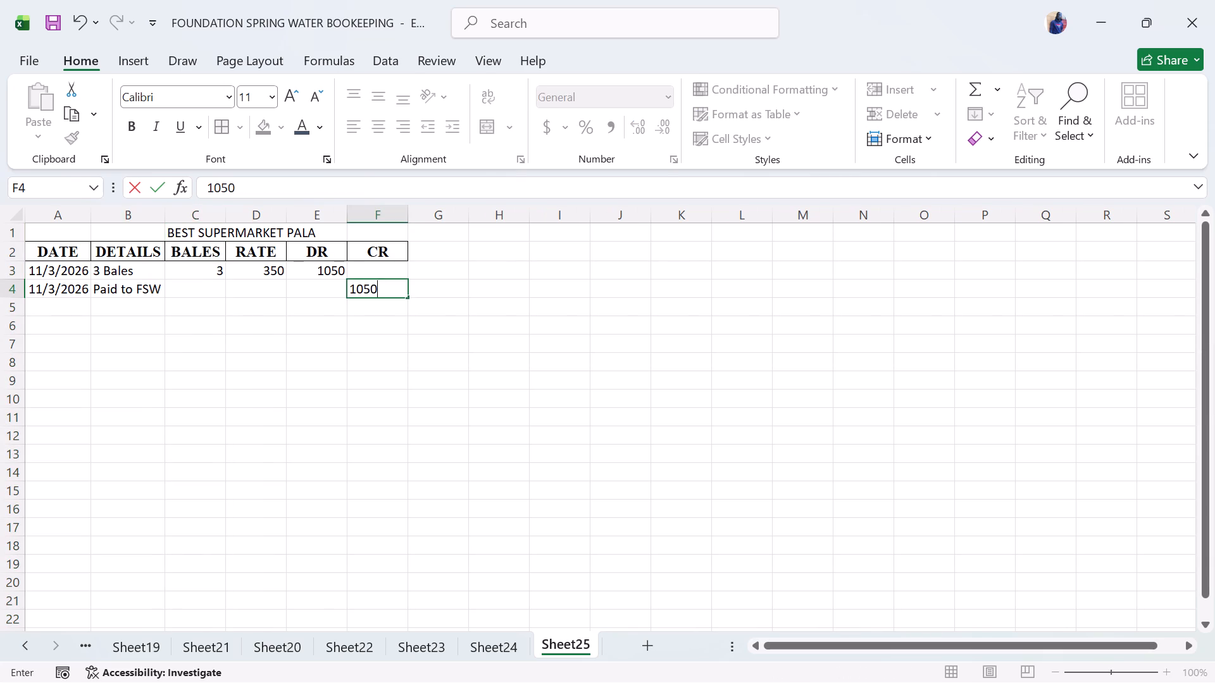
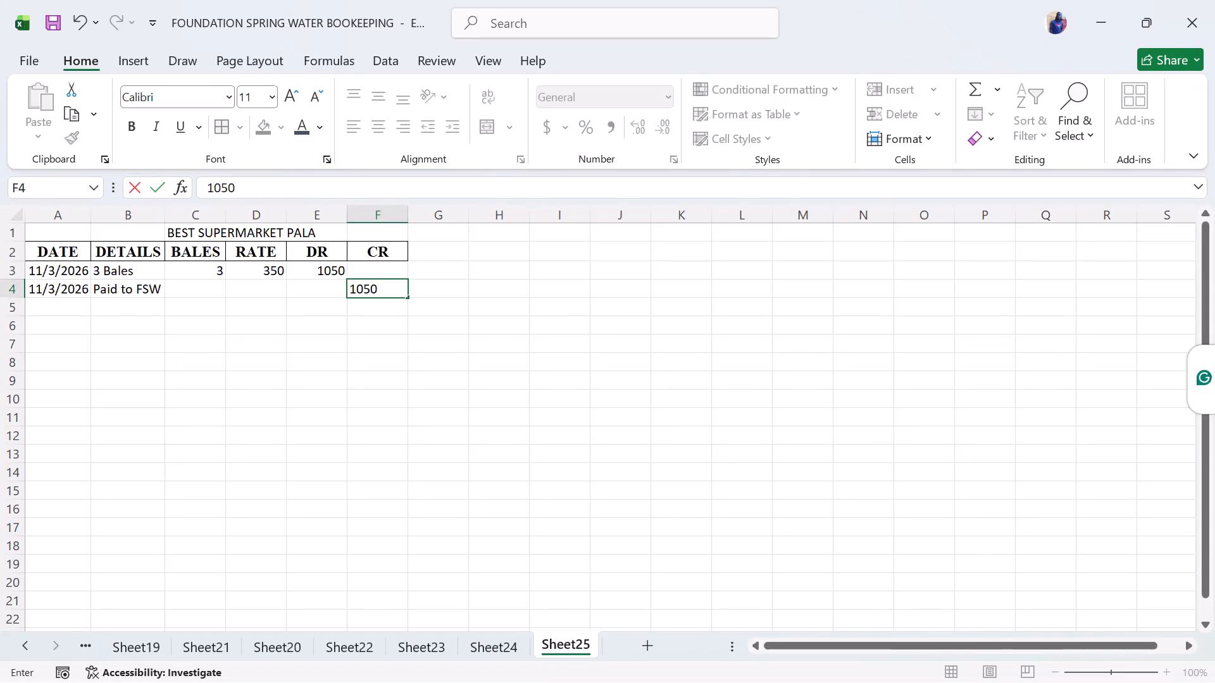
Add a right border to the DATE column from the header down to row 9 (A2:A9).
click(101, 304)
click(63, 307)
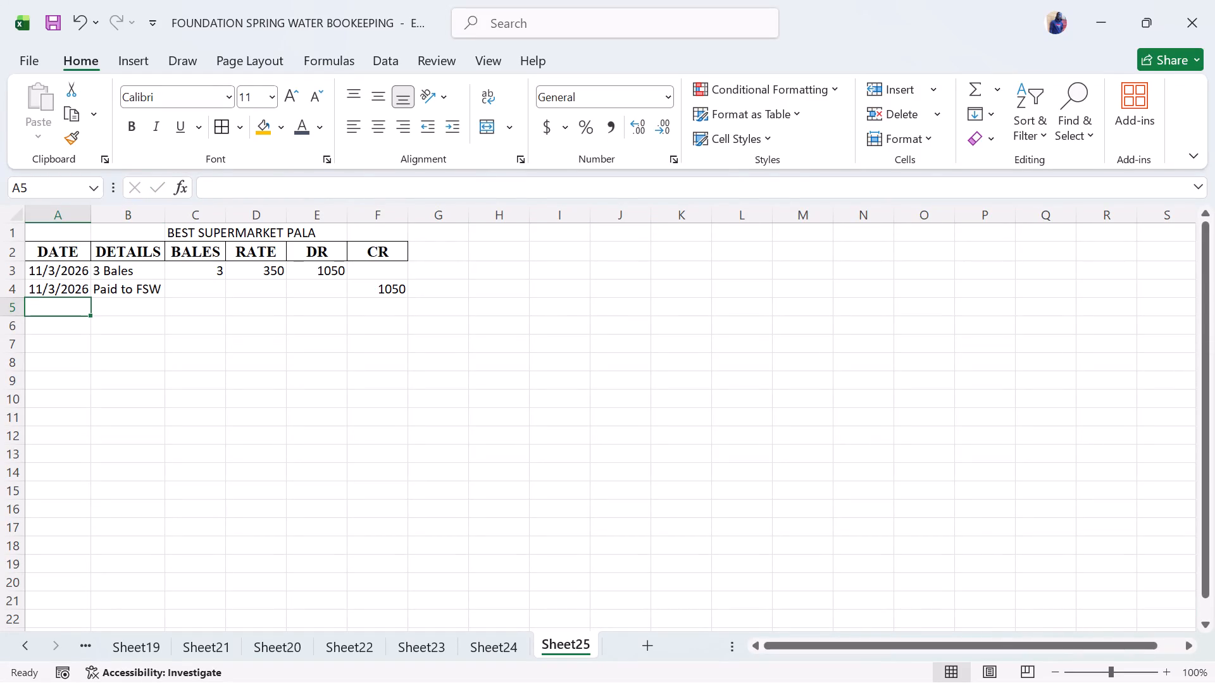
click(63, 255)
drag(63, 255, 66, 329)
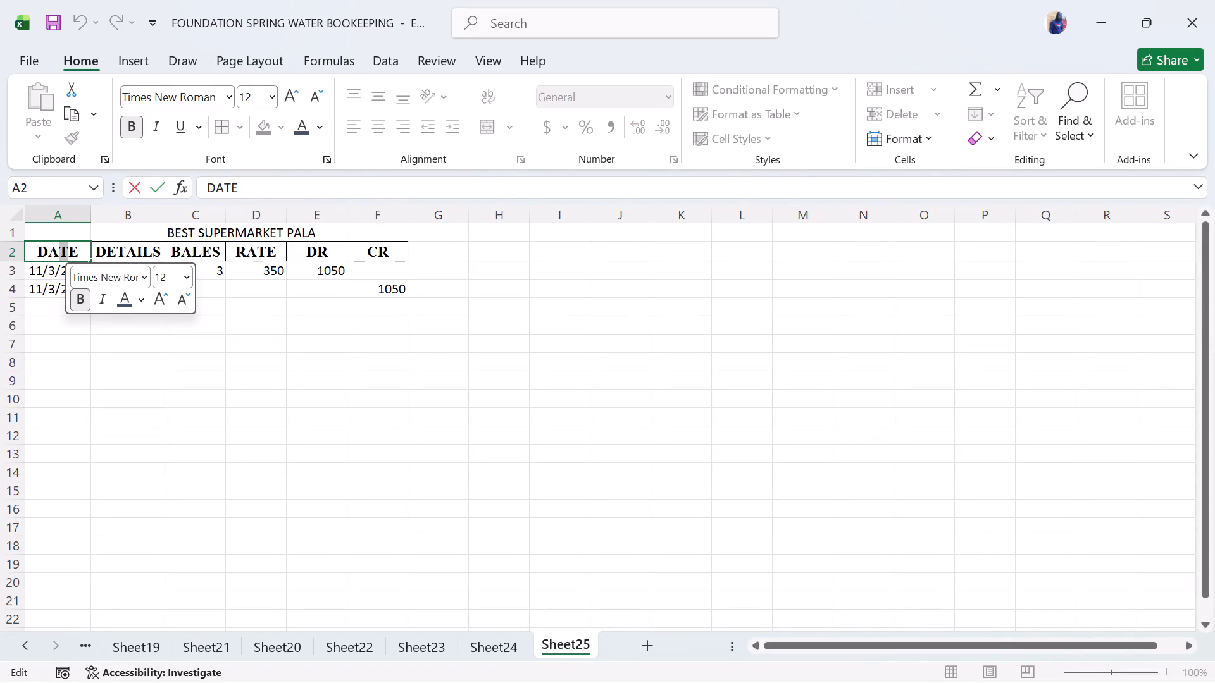
click(66, 329)
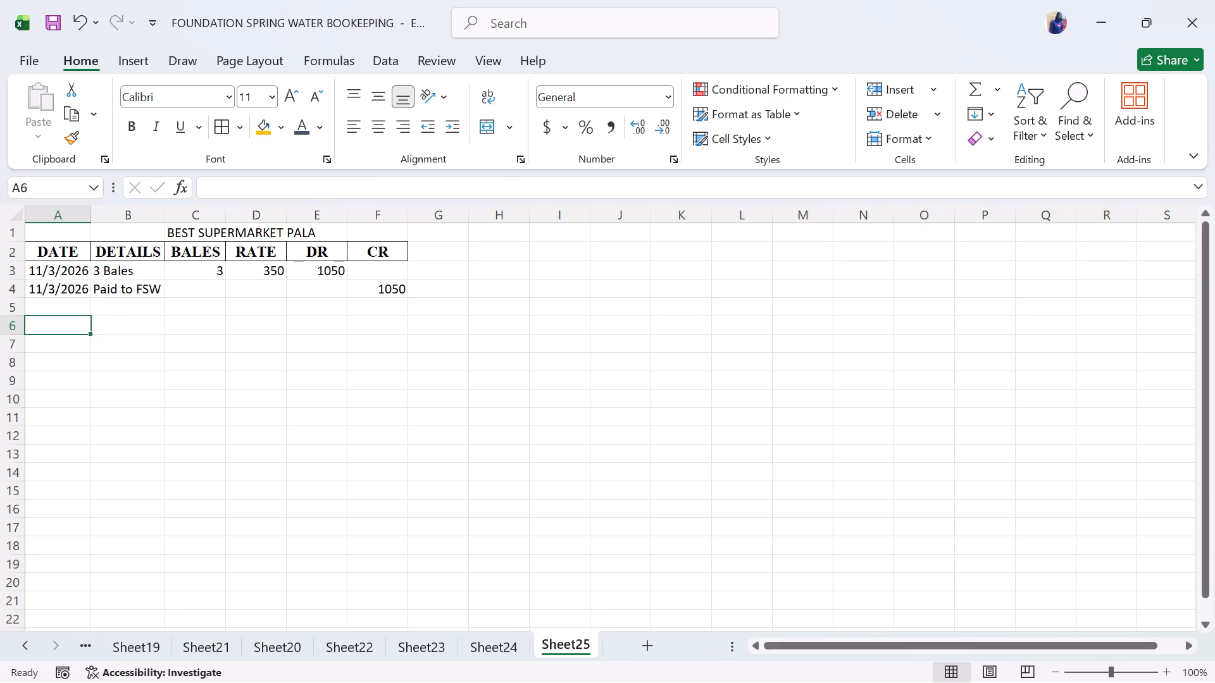
drag(70, 251, 66, 383)
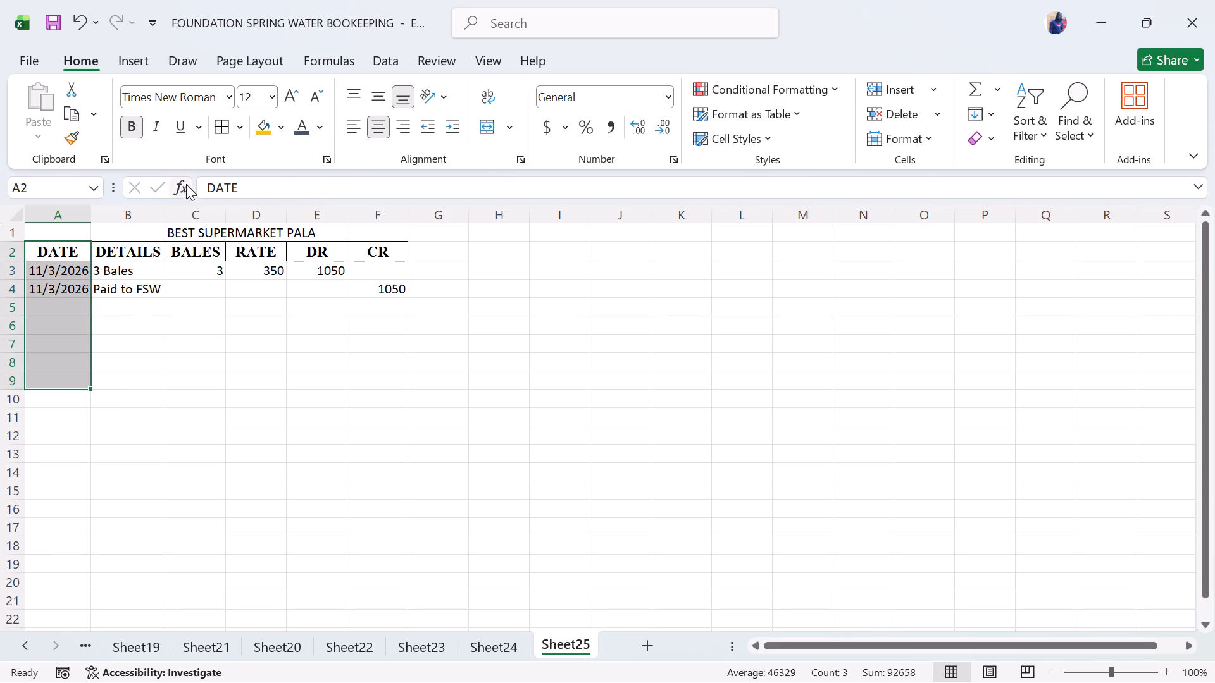
click(241, 132)
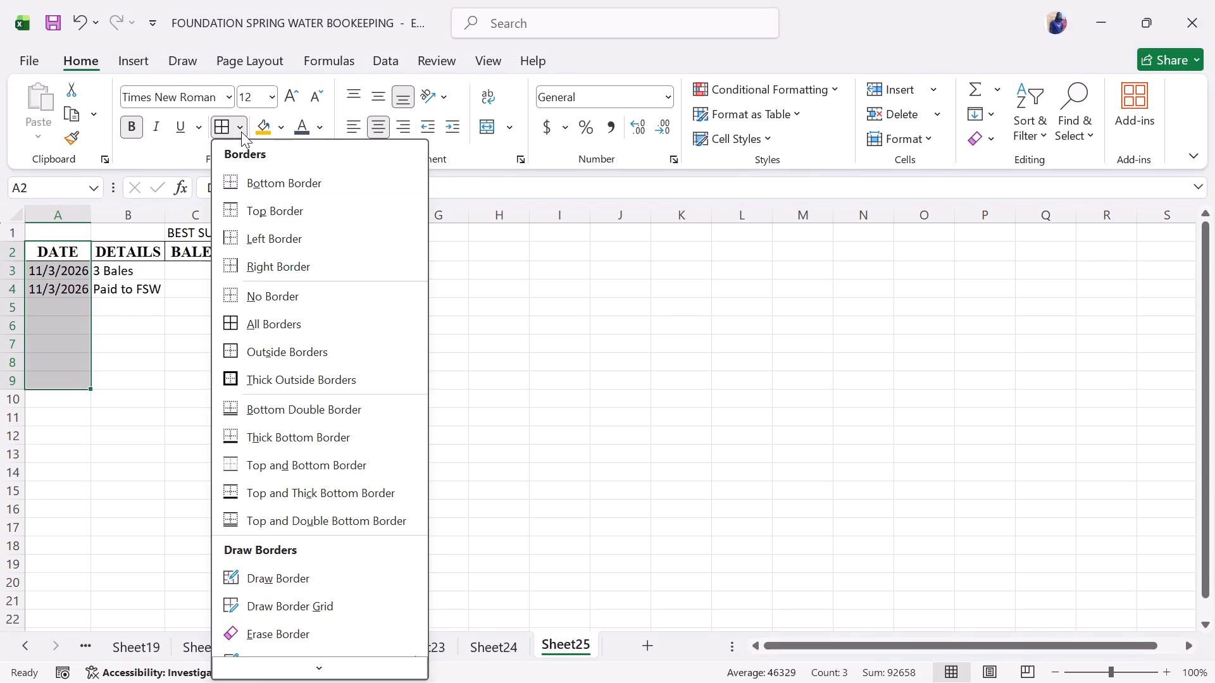
click(266, 268)
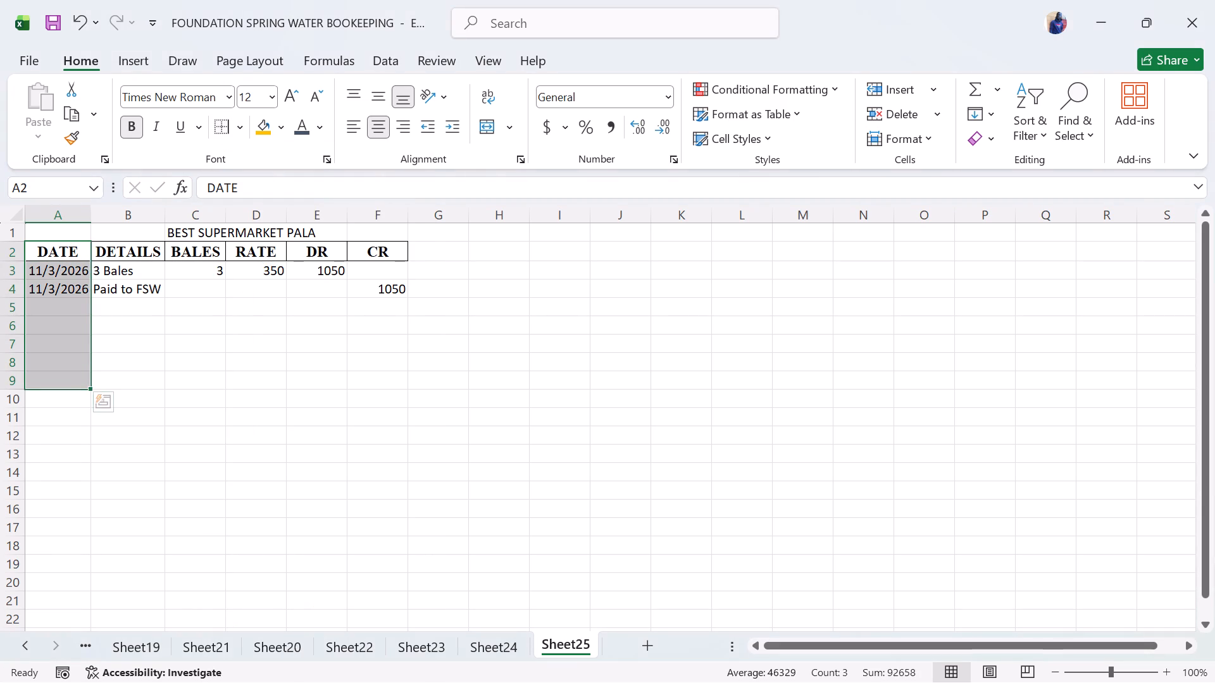
Add the same right border to each of the DETAILS, BALES, RATE, DR and CR columns, rows 2 to 9.
drag(135, 254, 104, 374)
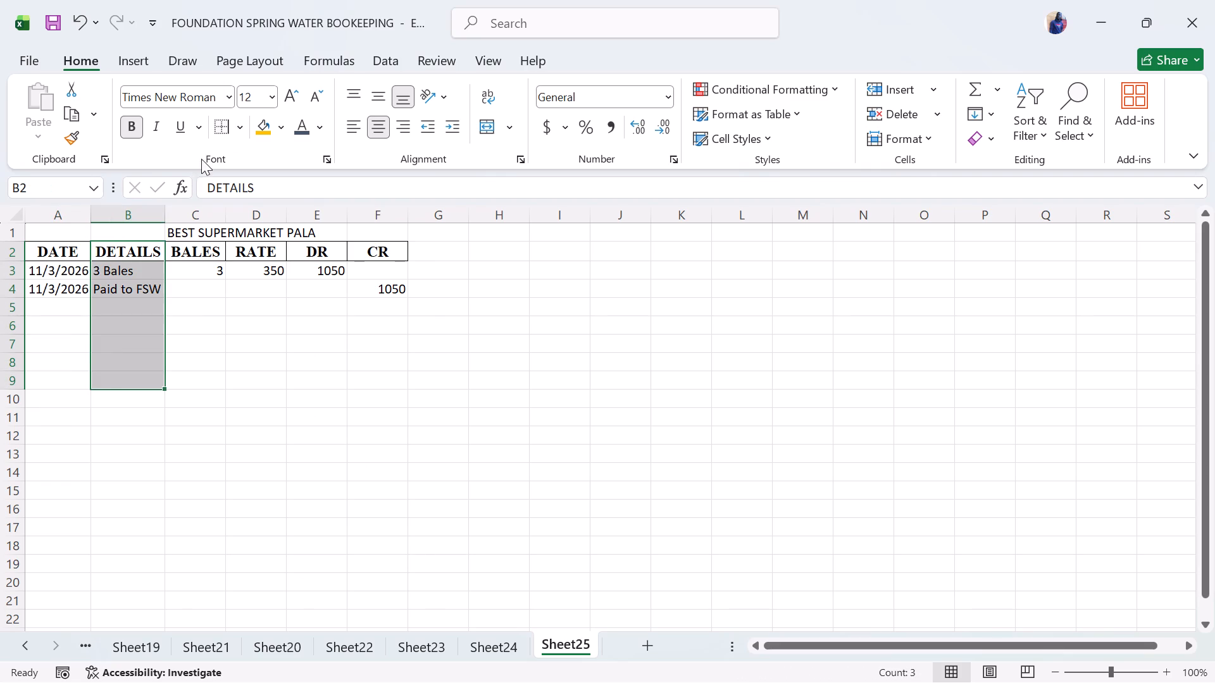
click(220, 129)
drag(201, 253, 196, 379)
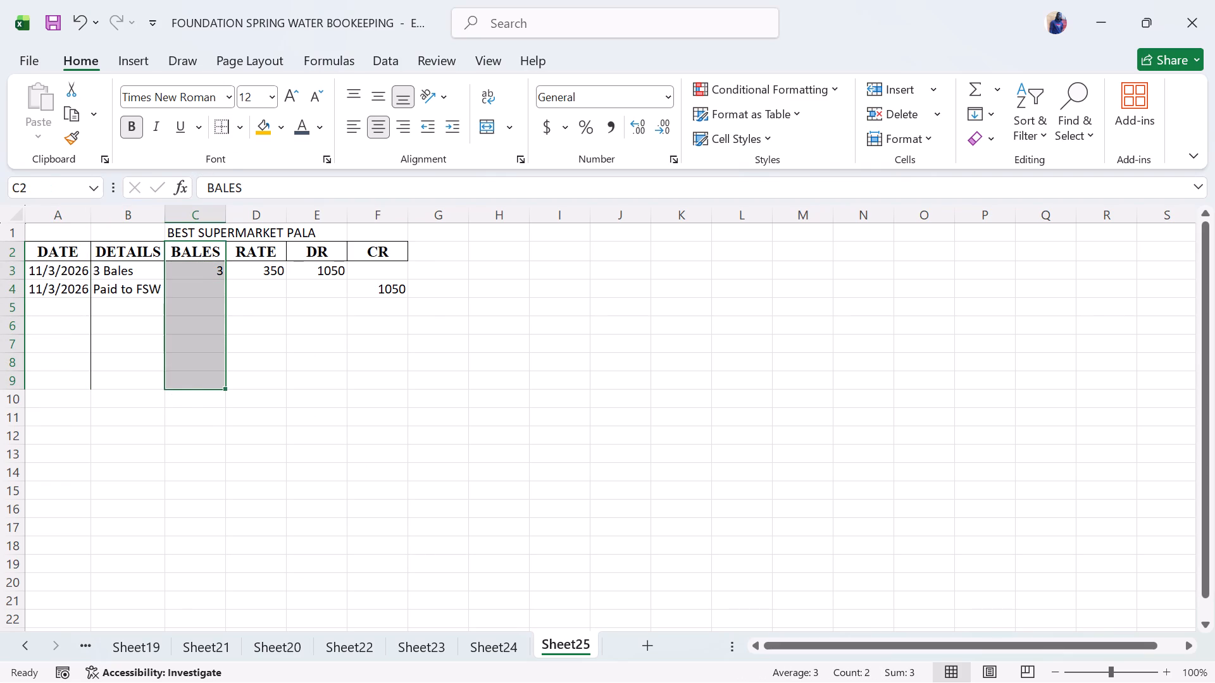
click(223, 132)
drag(267, 249, 246, 379)
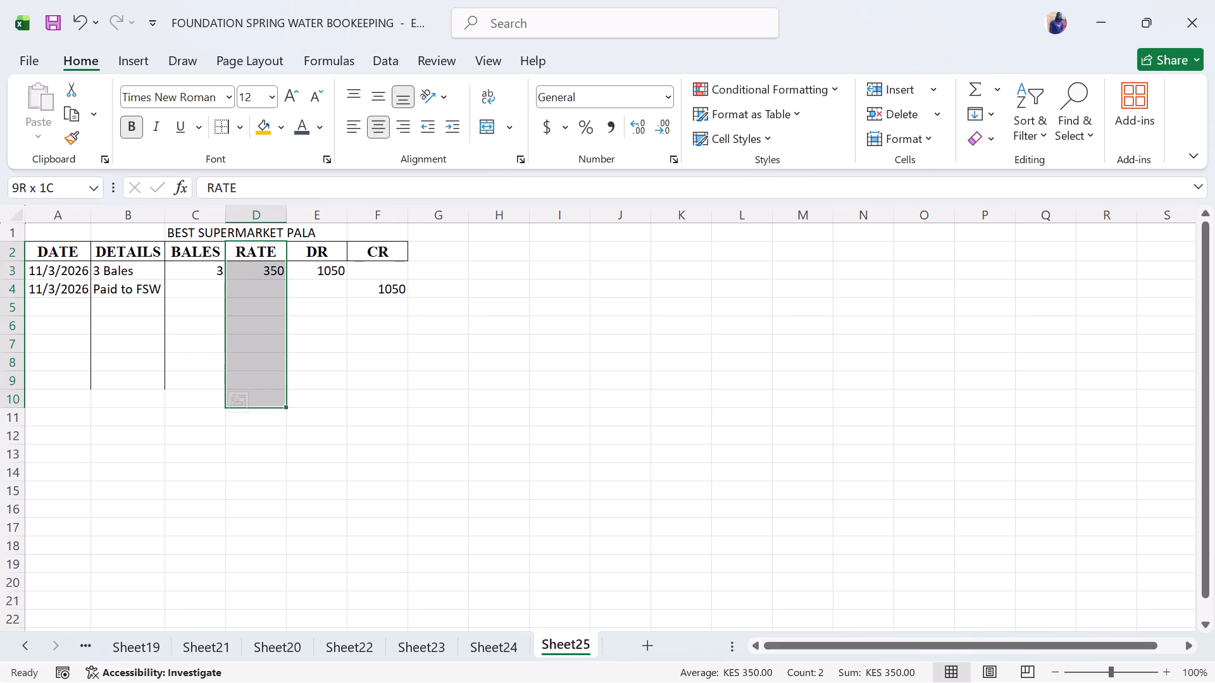
drag(246, 379, 246, 377)
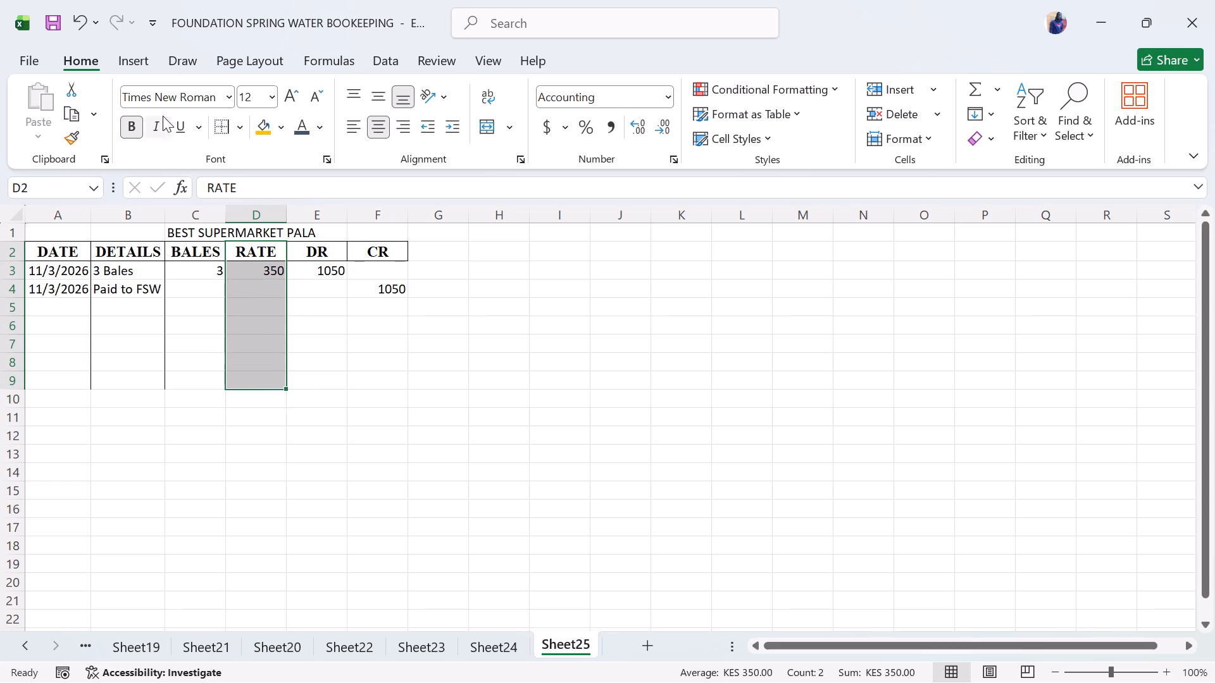
click(218, 128)
drag(313, 247, 310, 322)
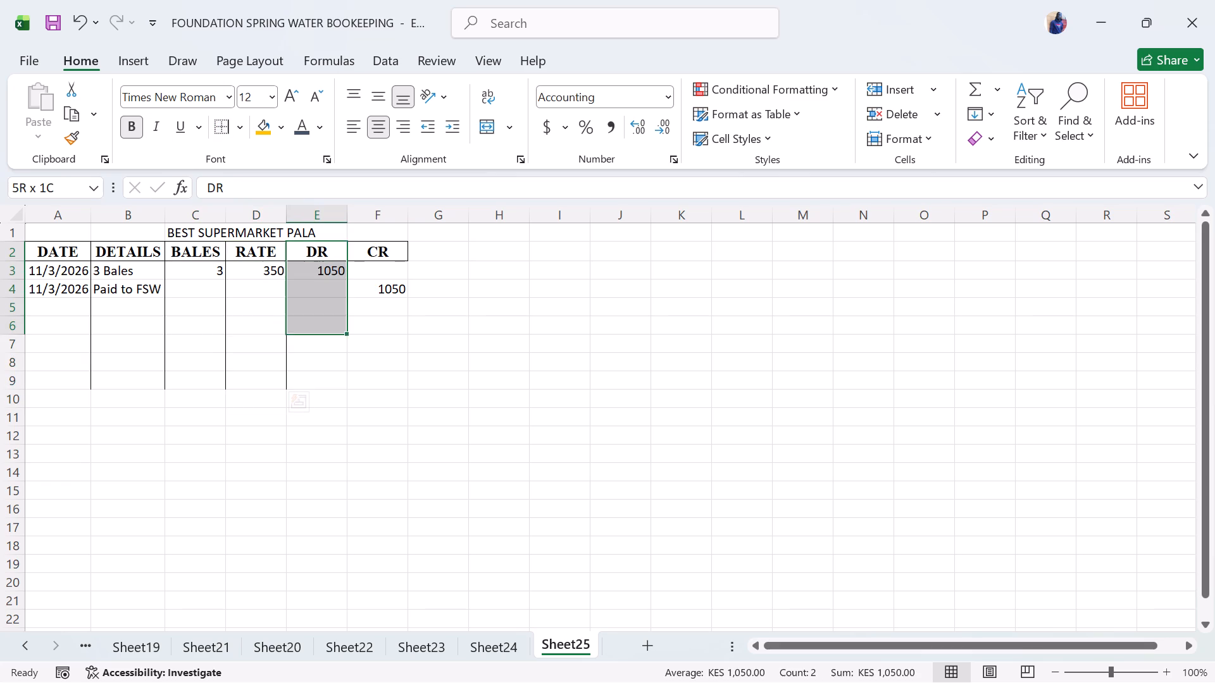
drag(310, 322, 311, 375)
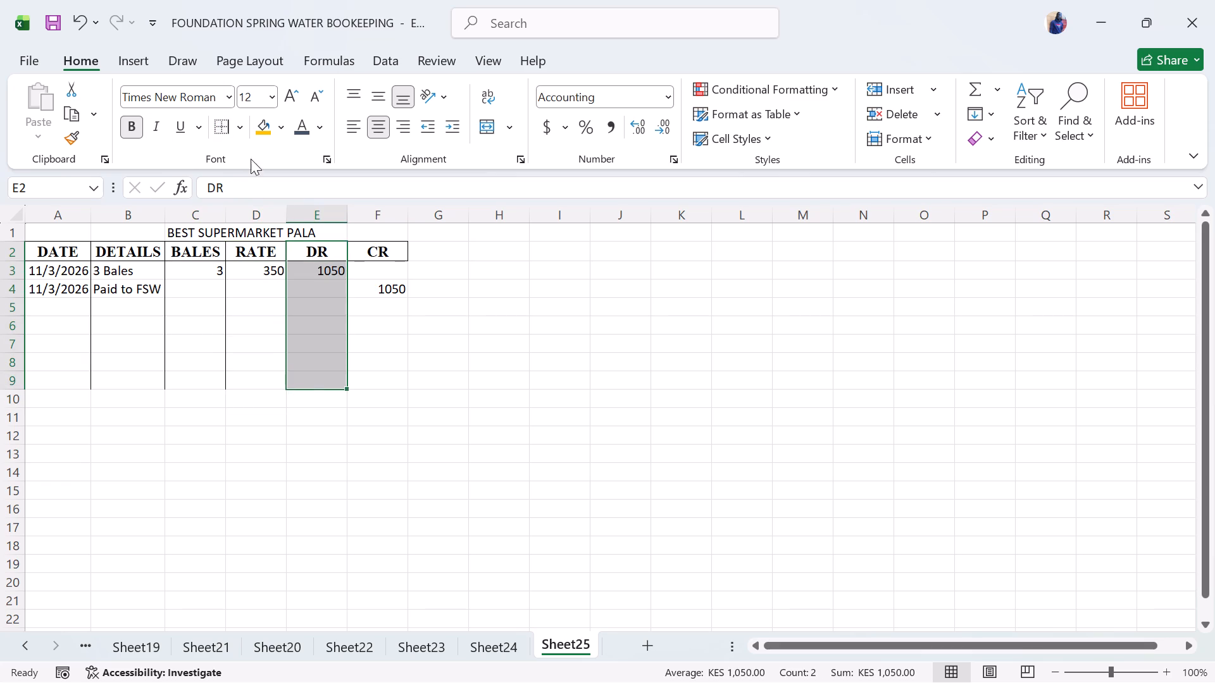
click(220, 134)
drag(383, 250, 381, 380)
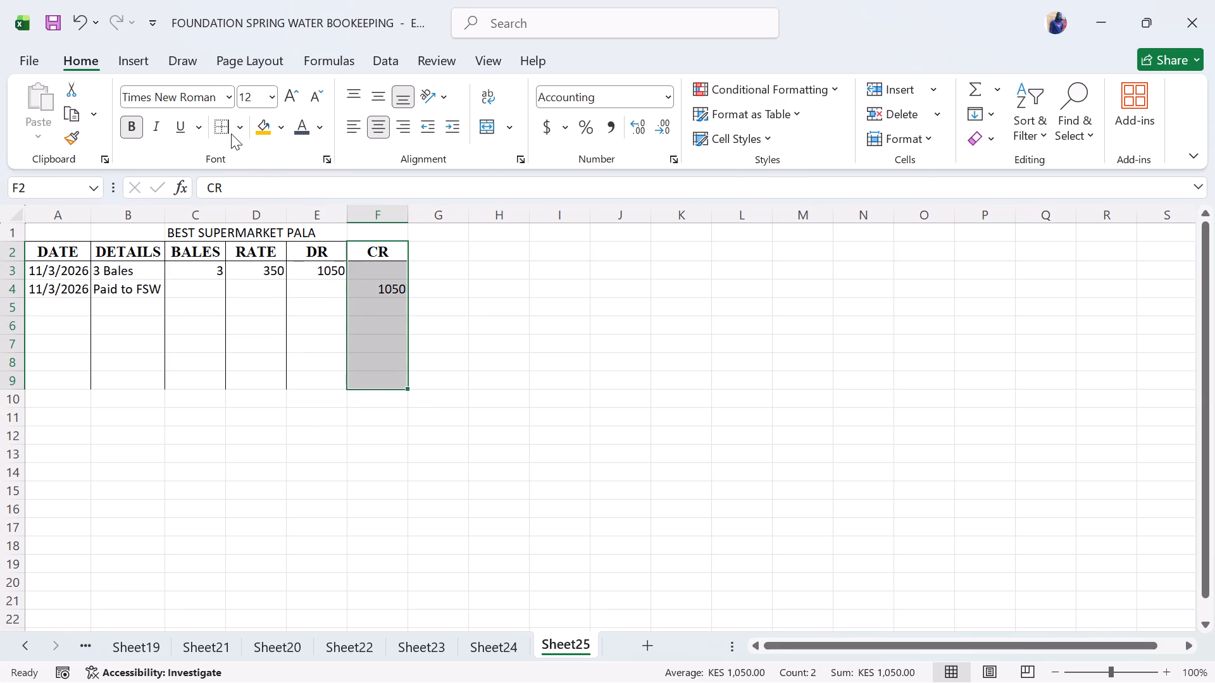
click(226, 129)
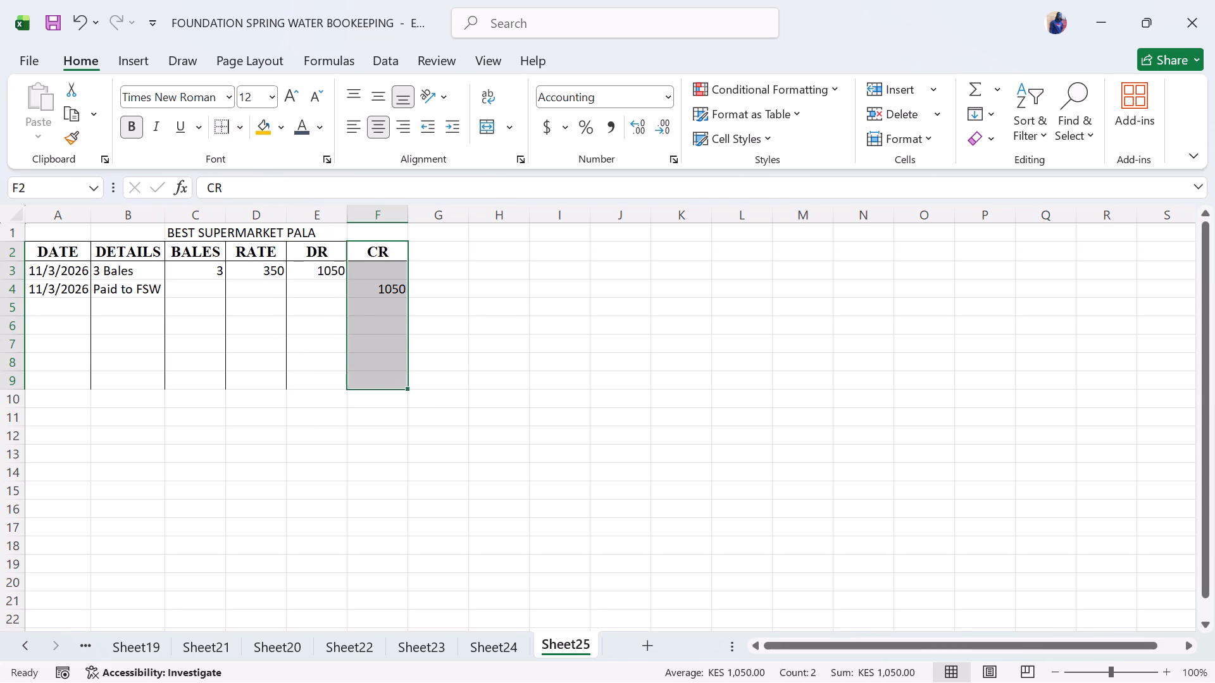
Set the font of the whole ledger data block A1:F4 to Times New Roman.
click(132, 234)
key(ctrl+a)
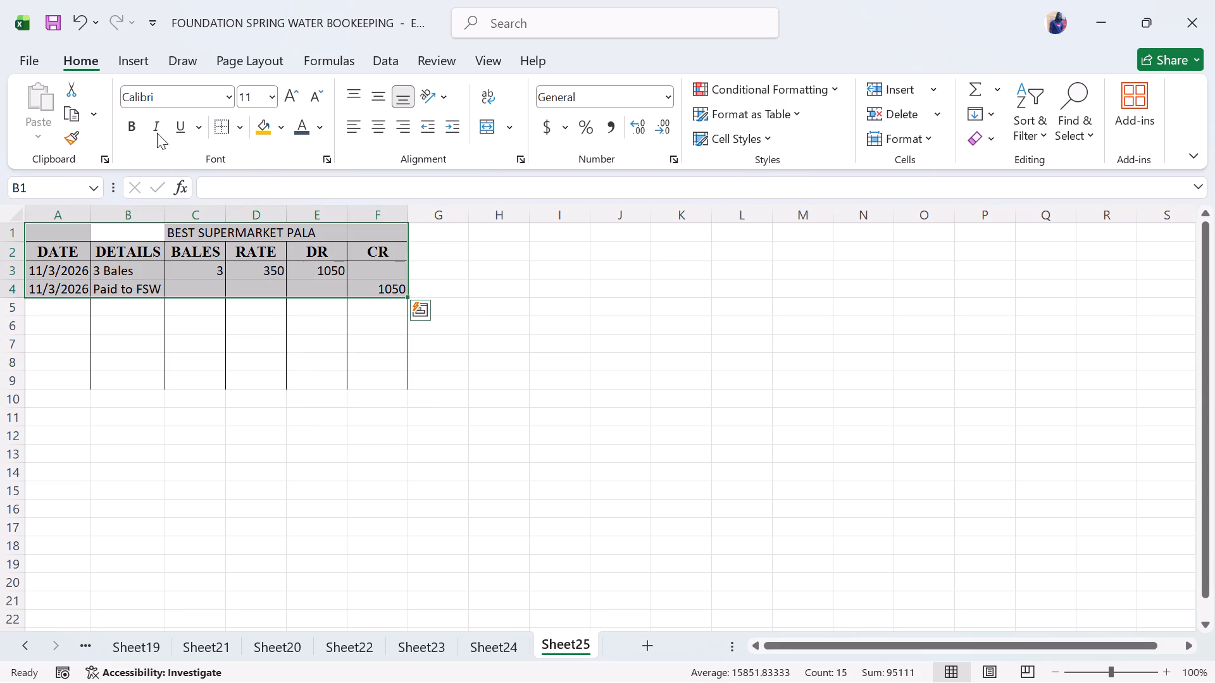
click(227, 102)
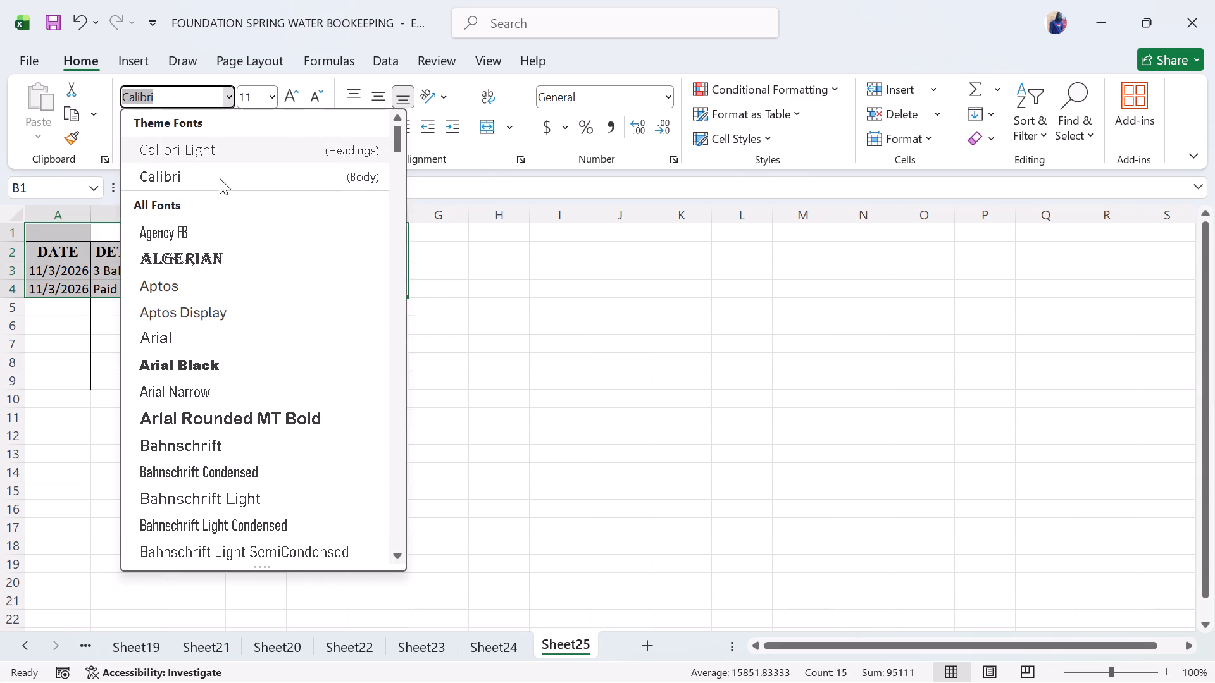
text(TIMES)
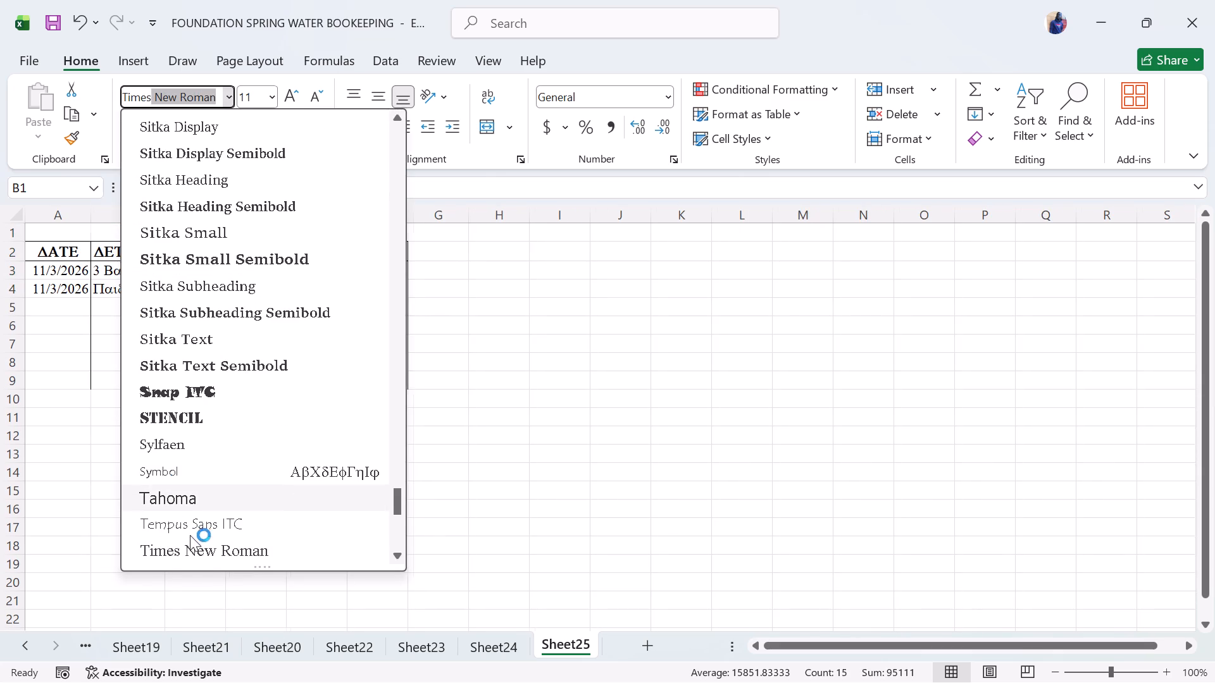
click(196, 544)
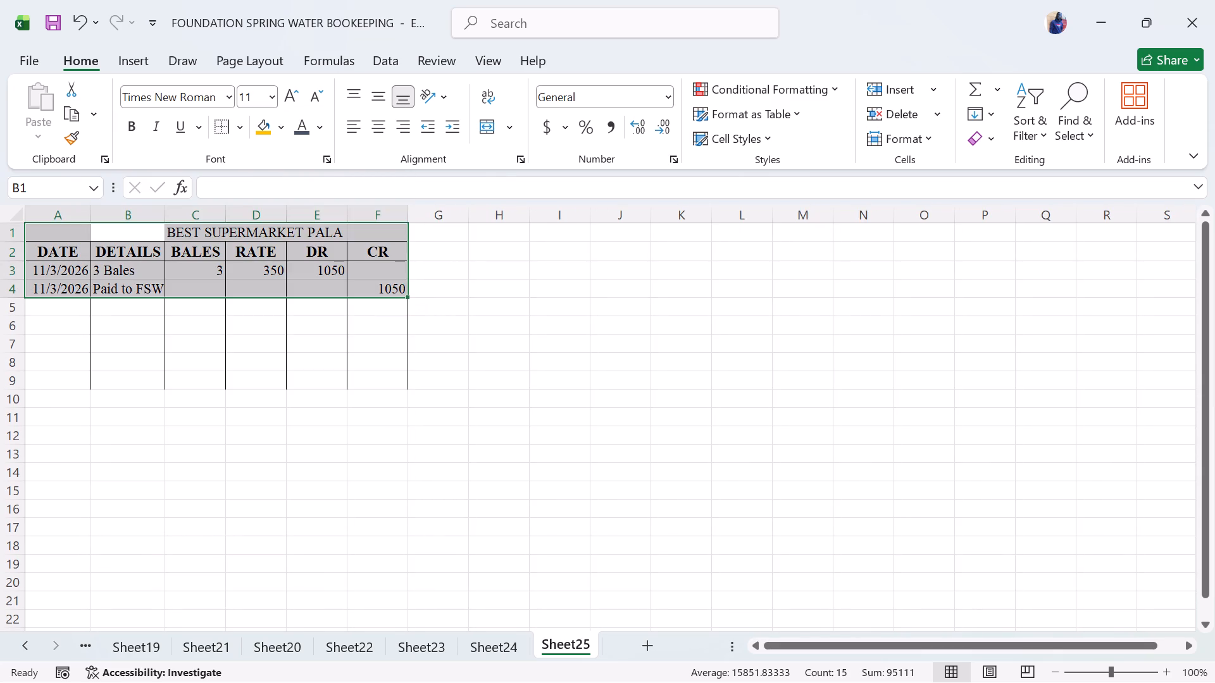
Make the title BEST SUPERMARKET PALA in row 1 bold.
click(214, 231)
drag(181, 233, 323, 229)
key(ctrl+b)
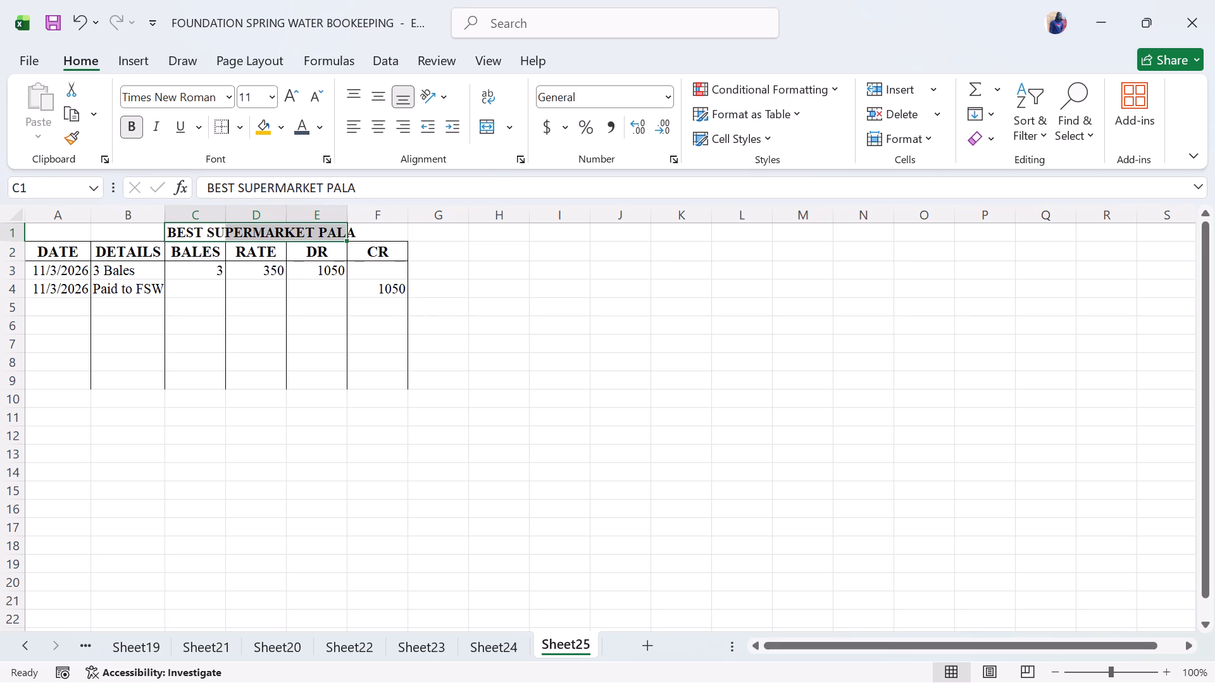
click(393, 264)
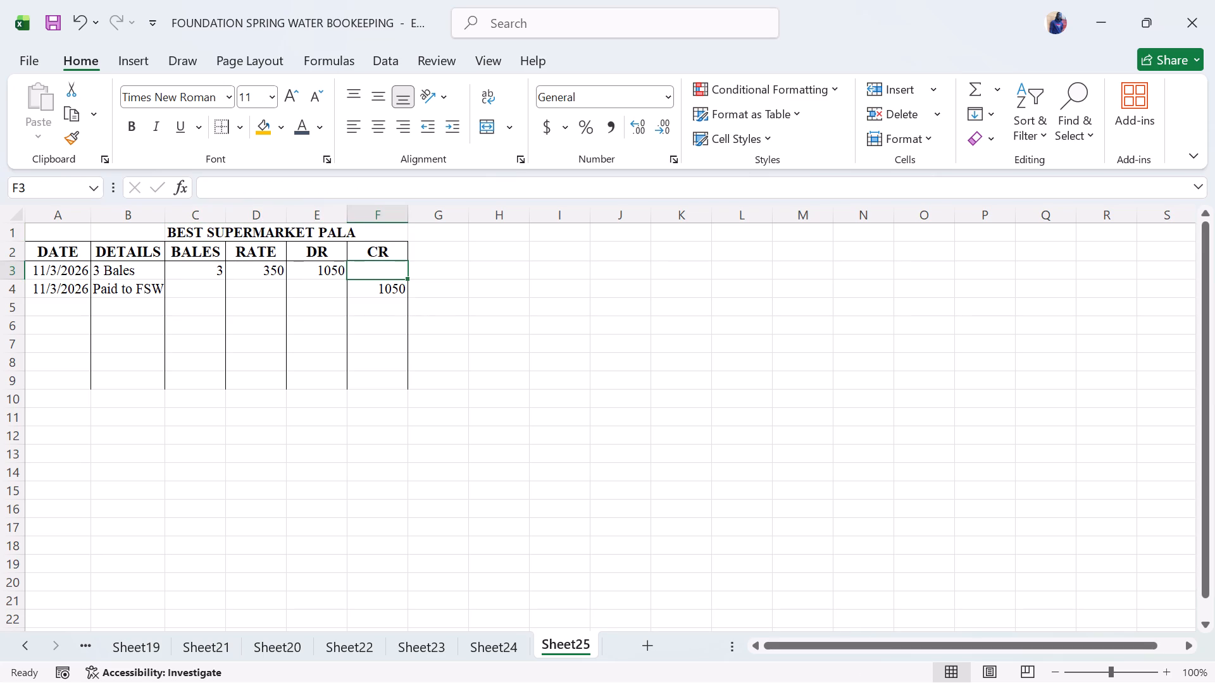
Add a bottom border along row 9 from A9 to F9 to close off the ledger table.
drag(44, 386, 390, 388)
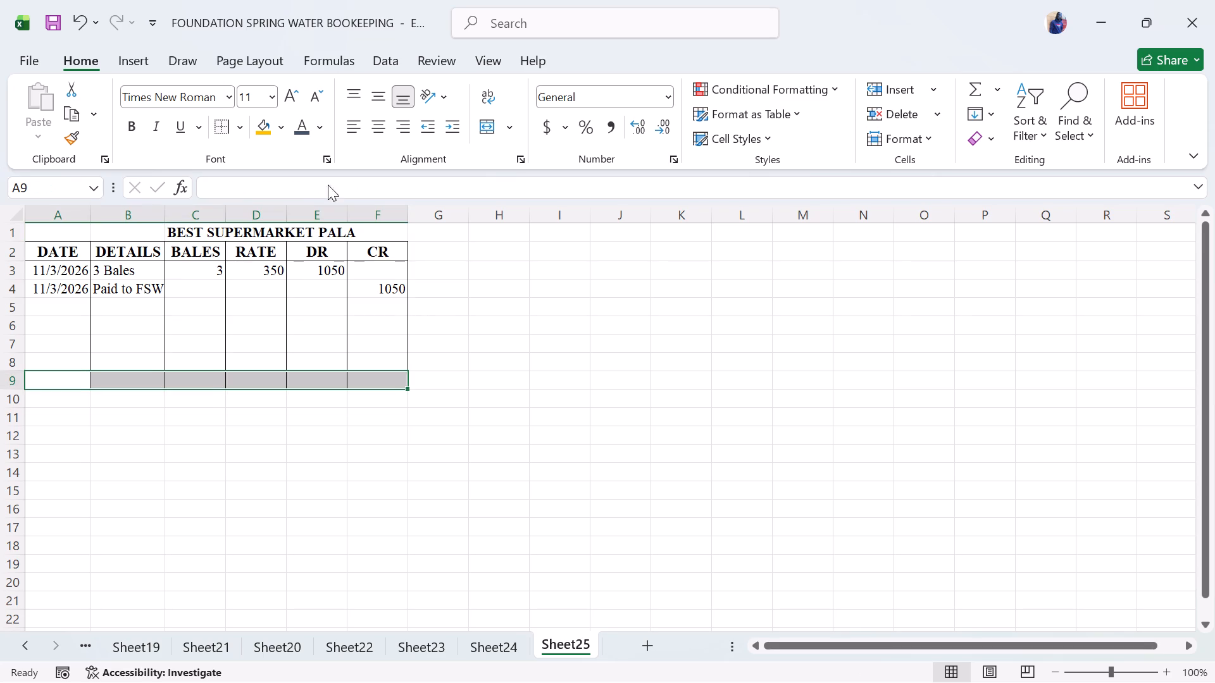
click(245, 121)
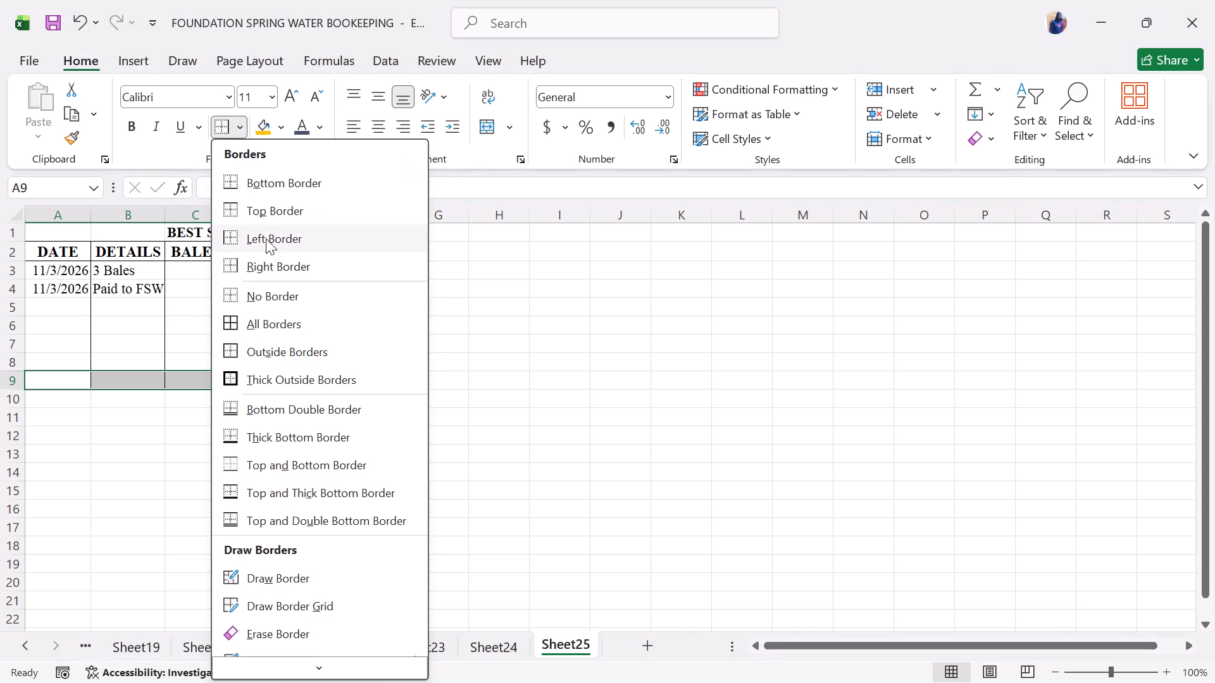
click(273, 177)
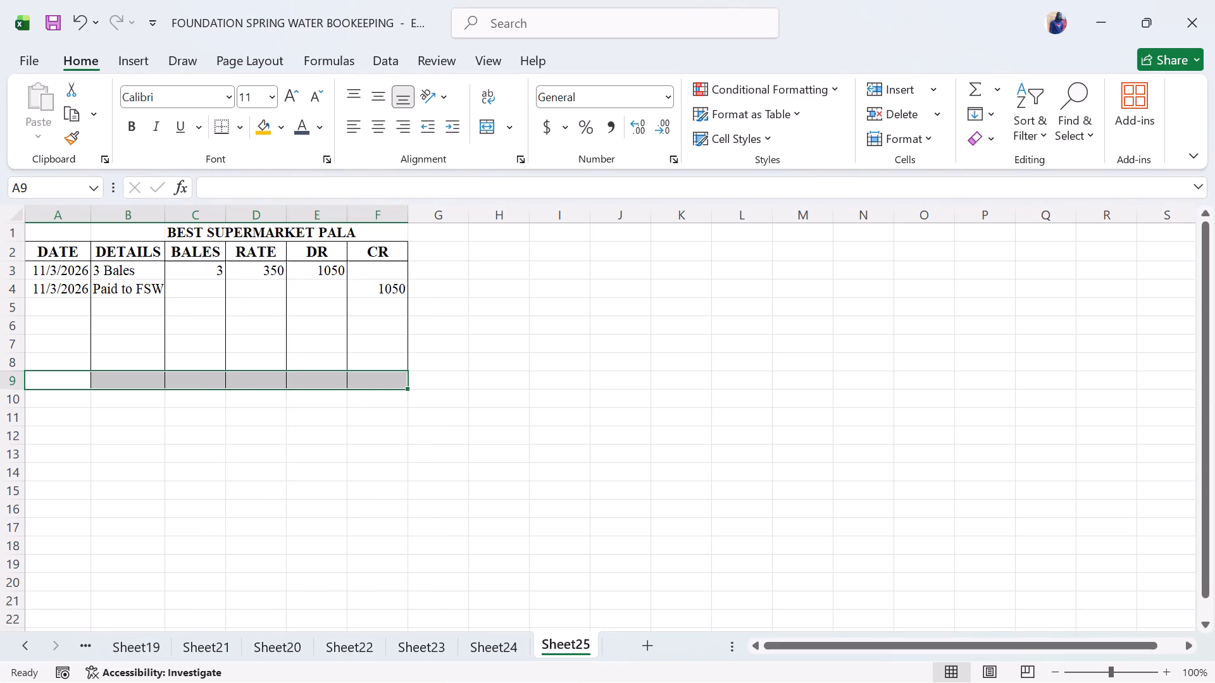
click(371, 386)
click(362, 379)
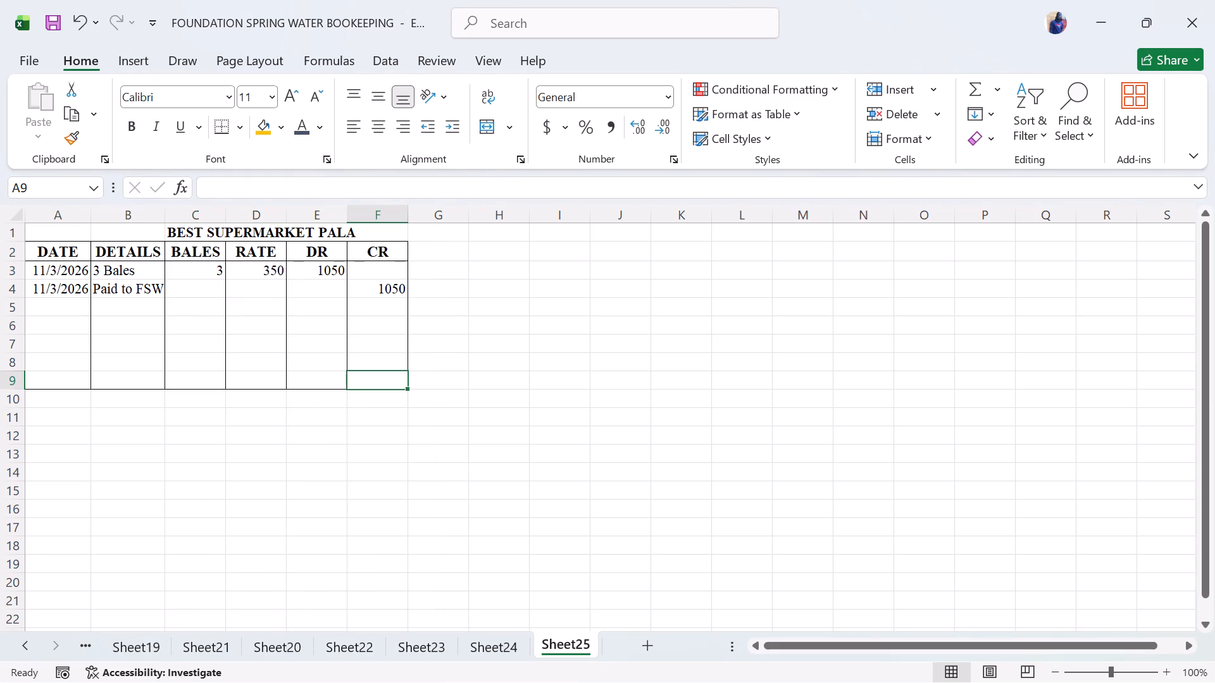
Format the RATE, DR and CR cells D2:F9 as Accounting with the KES currency symbol and 2 decimal places.
click(202, 251)
drag(251, 256, 388, 383)
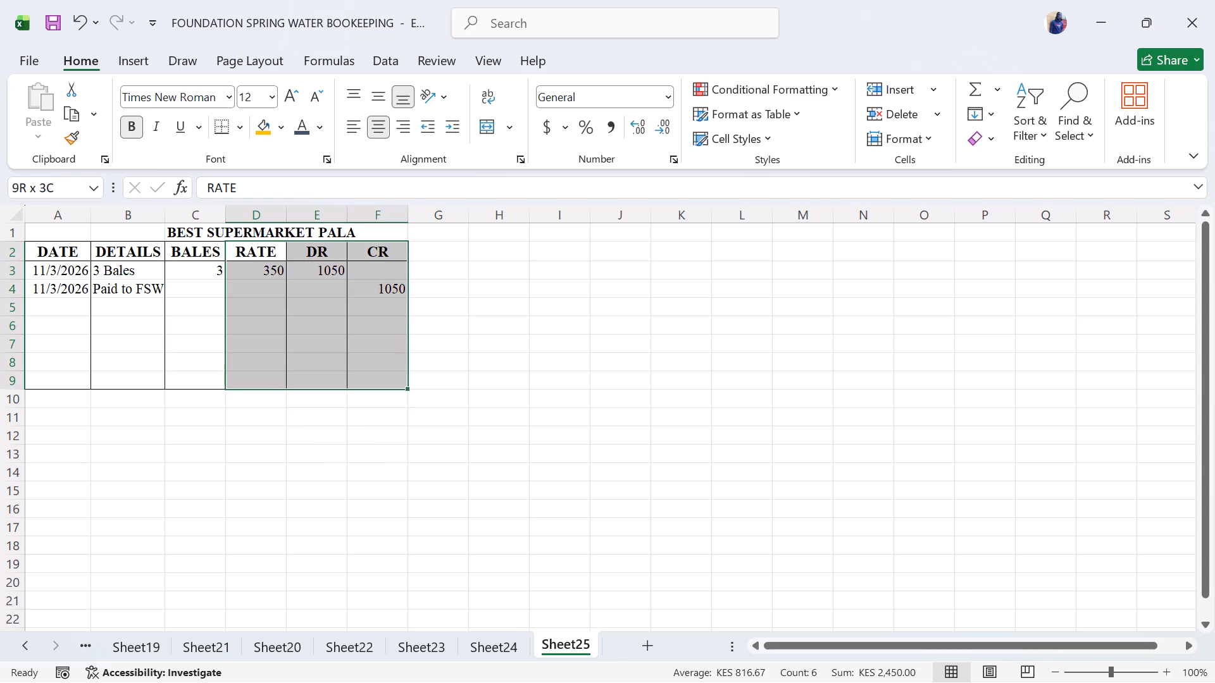
drag(388, 383, 388, 383)
click(568, 132)
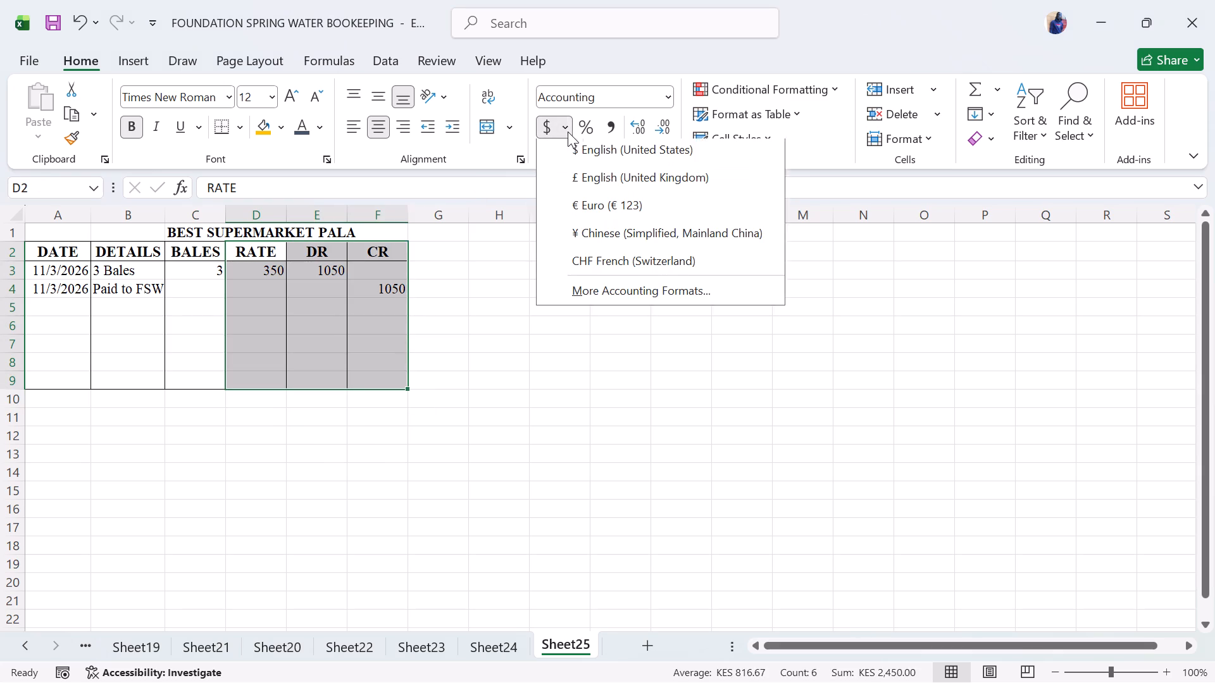
click(626, 288)
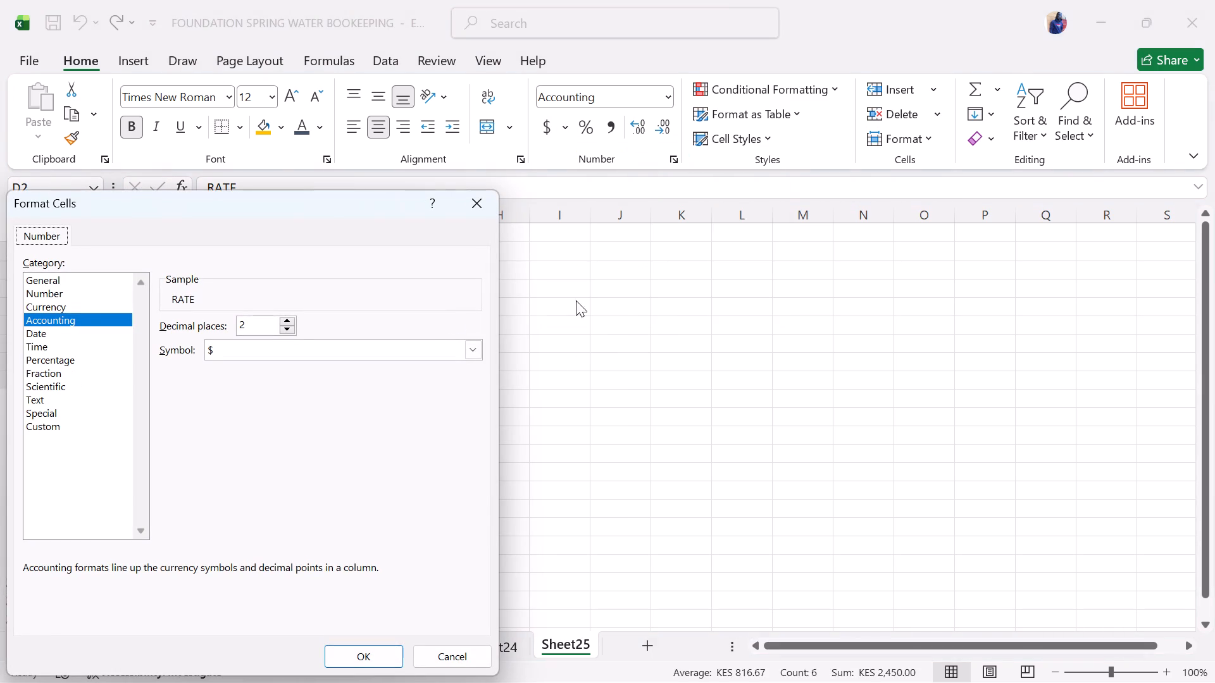
click(477, 341)
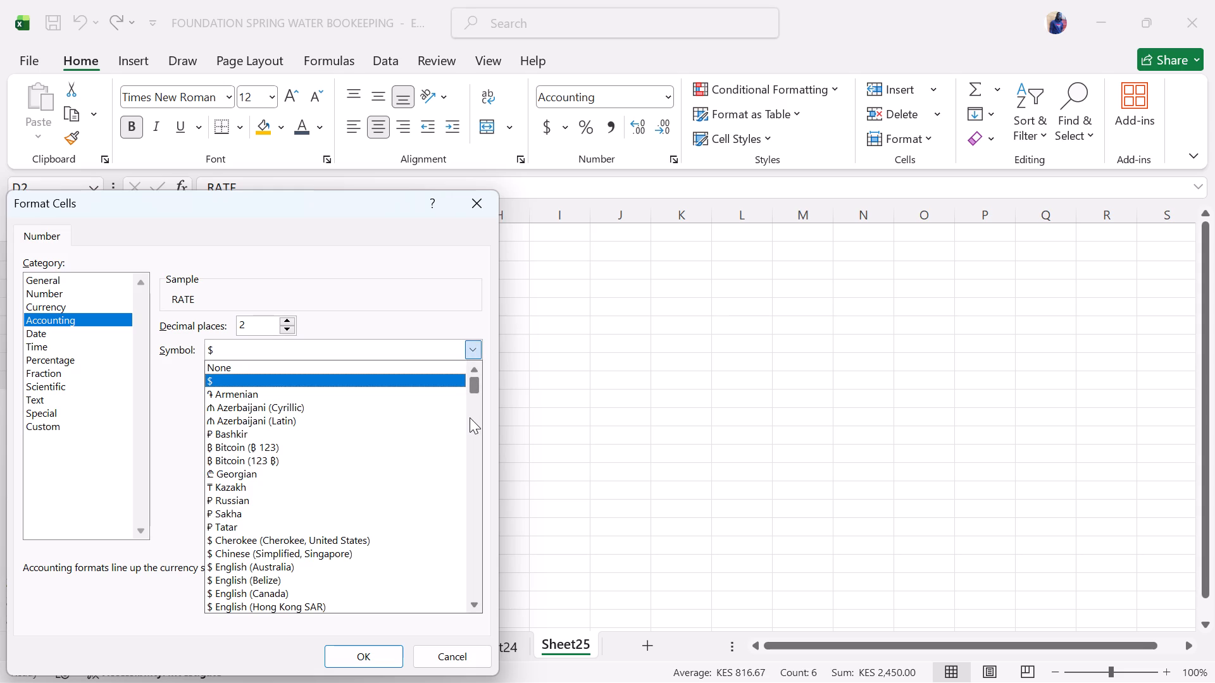
drag(477, 391, 483, 453)
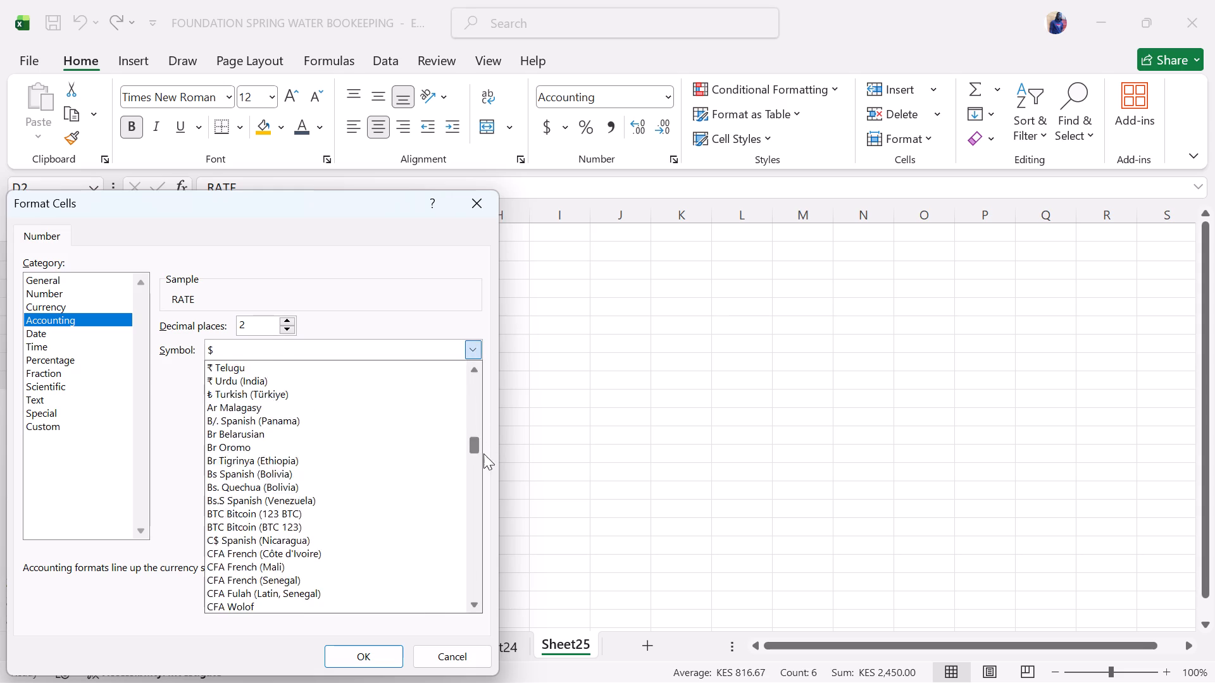
drag(483, 453, 495, 544)
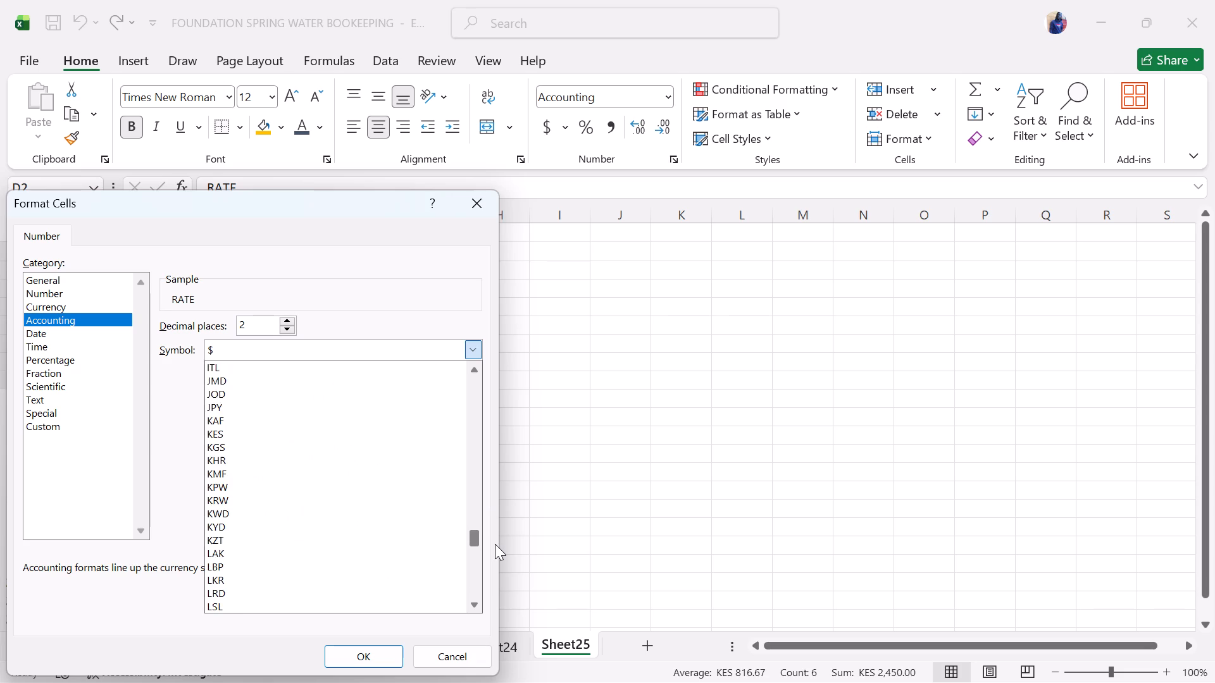
drag(495, 544, 496, 522)
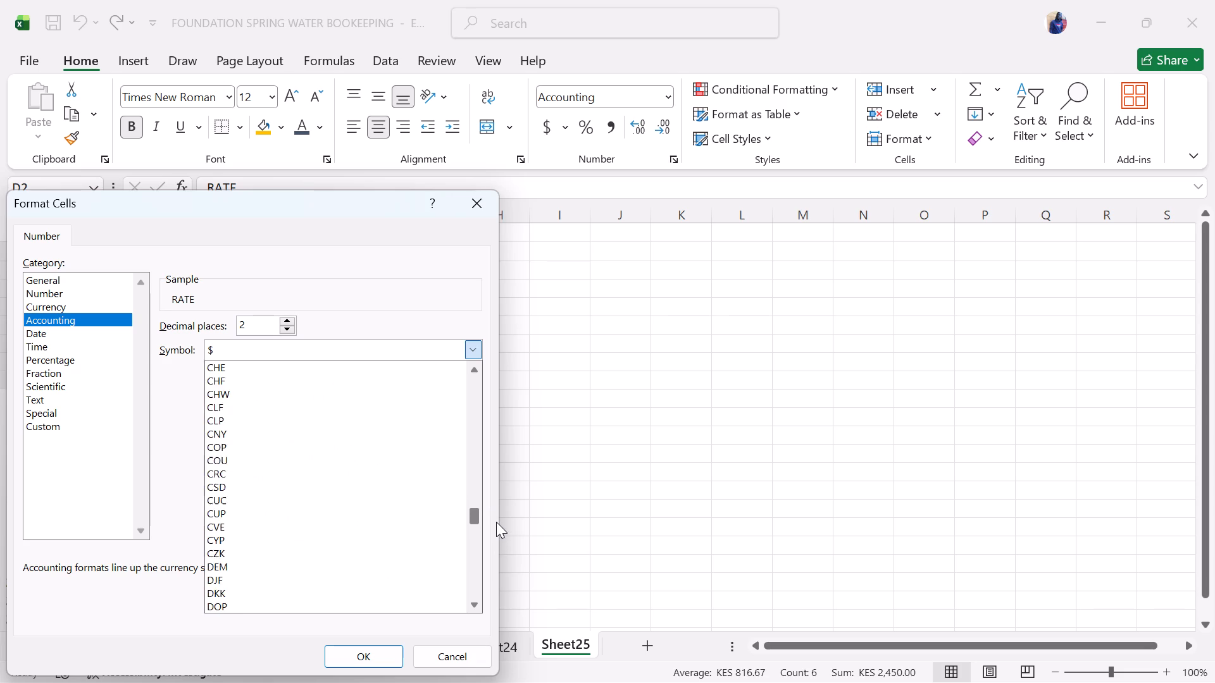
drag(496, 522, 506, 563)
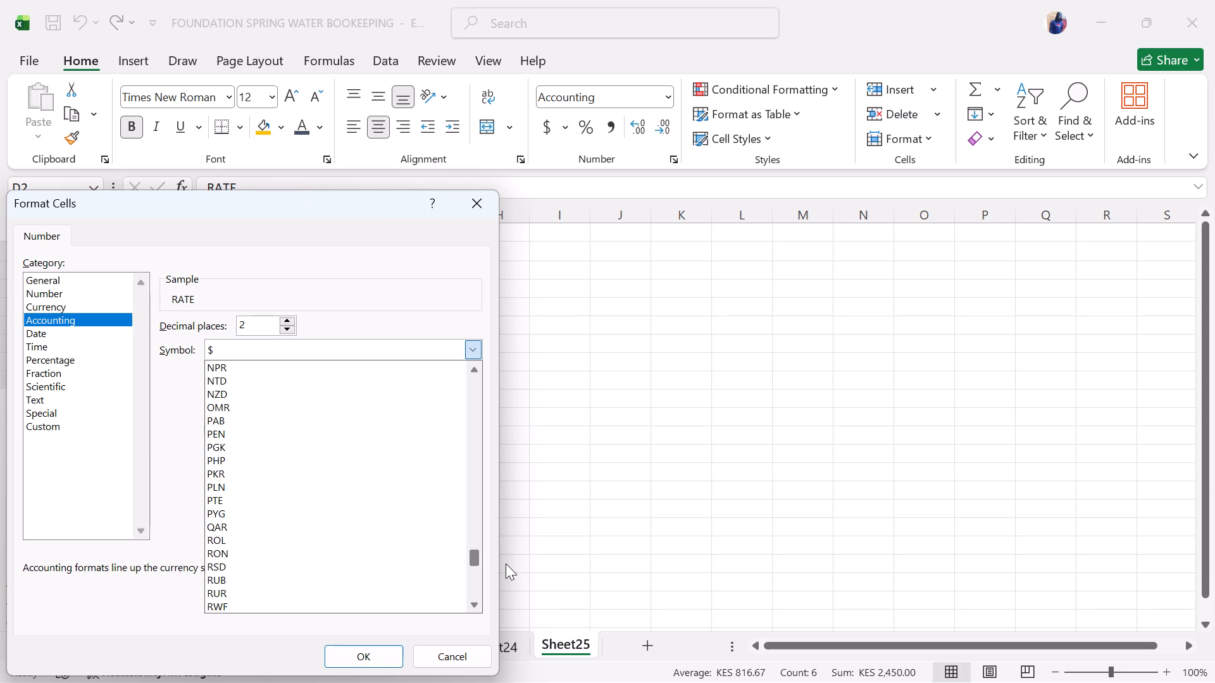
drag(506, 563, 507, 567)
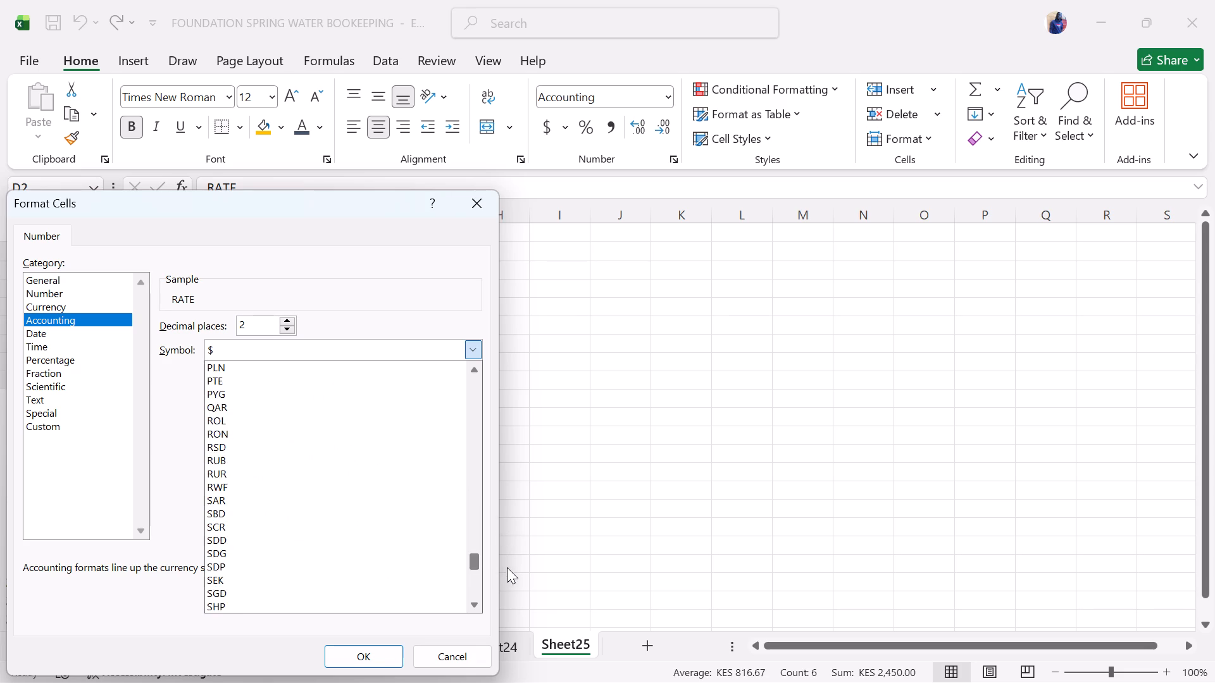
drag(507, 567, 508, 582)
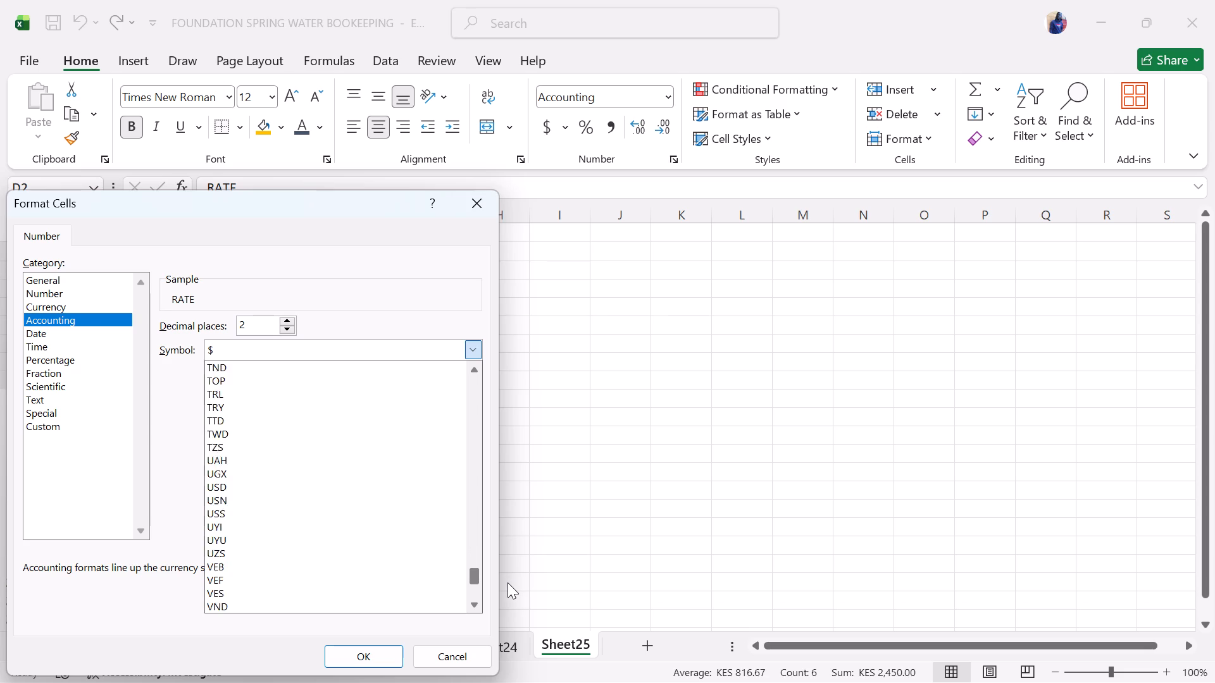
drag(508, 582, 481, 529)
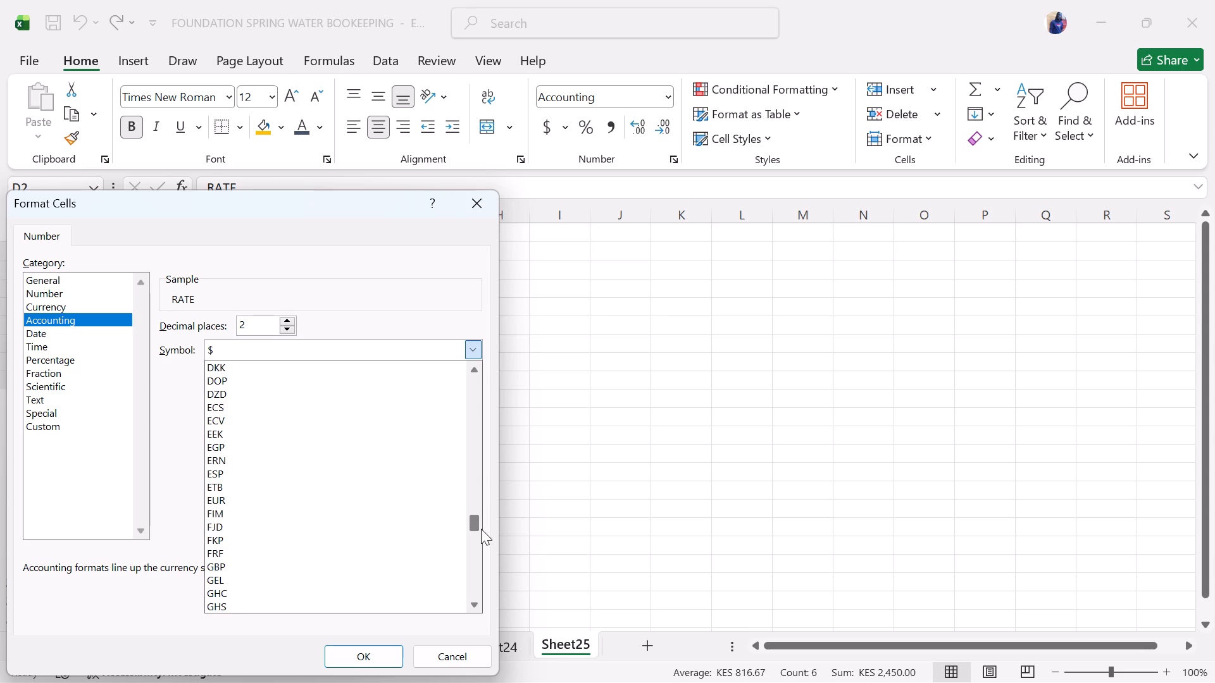
drag(481, 529, 476, 535)
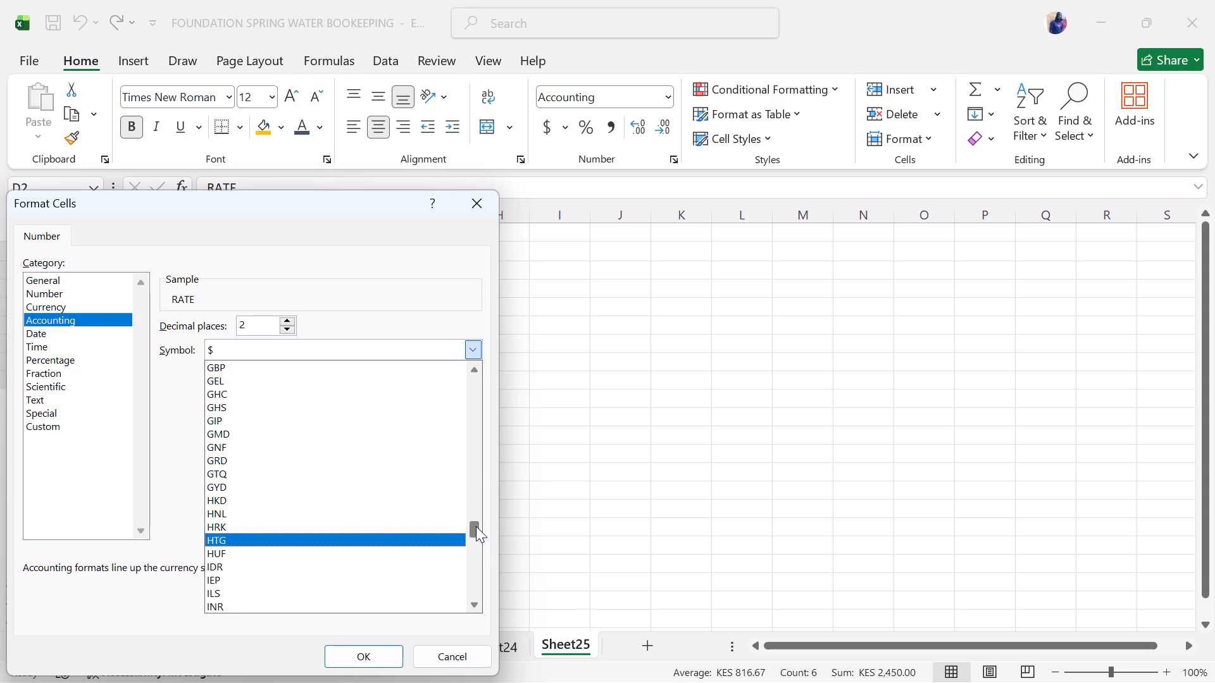
drag(475, 526, 476, 555)
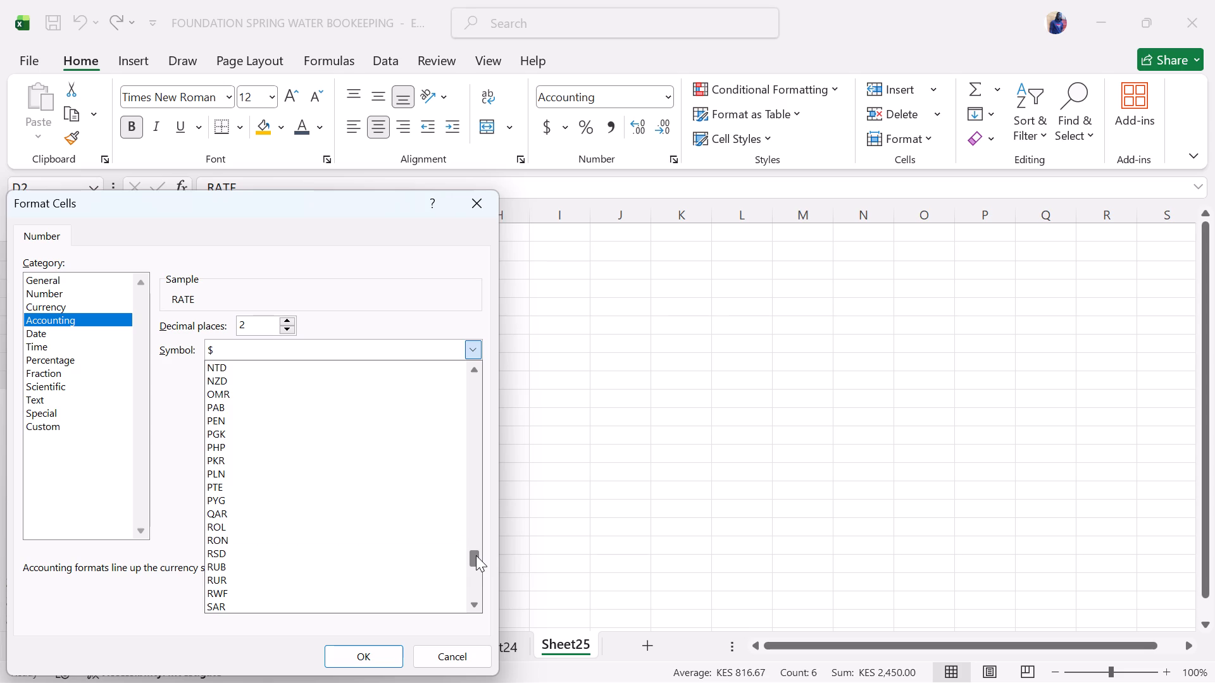
drag(476, 555, 477, 566)
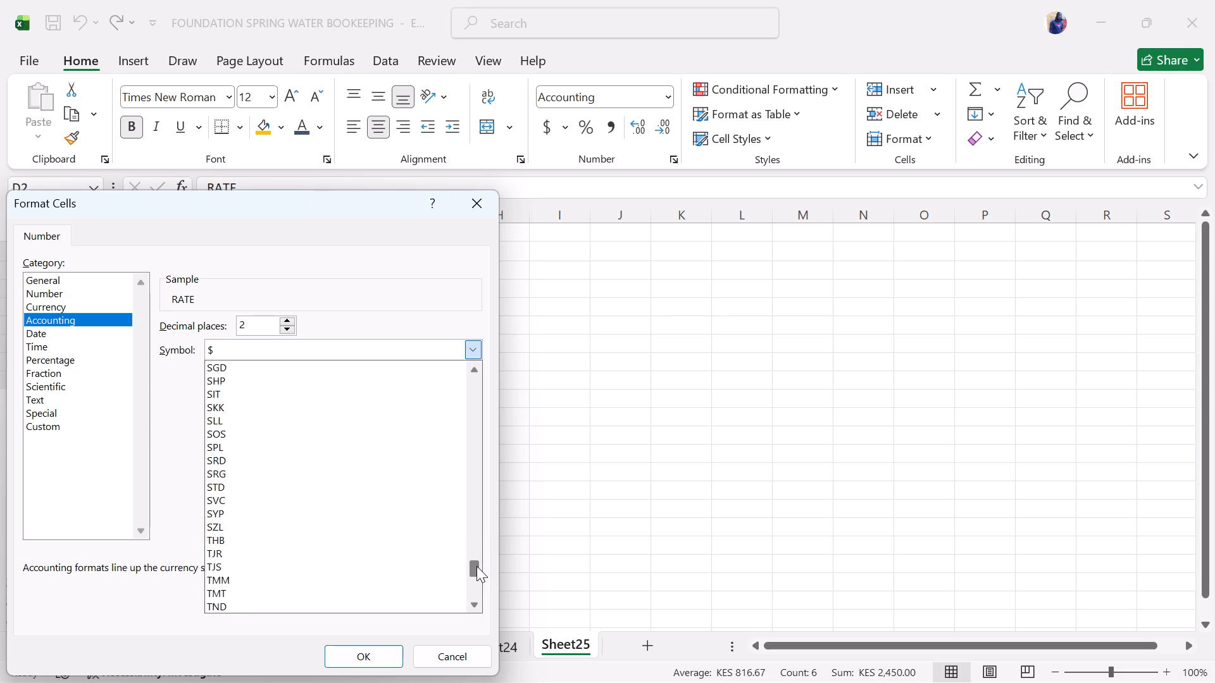
drag(477, 566, 477, 572)
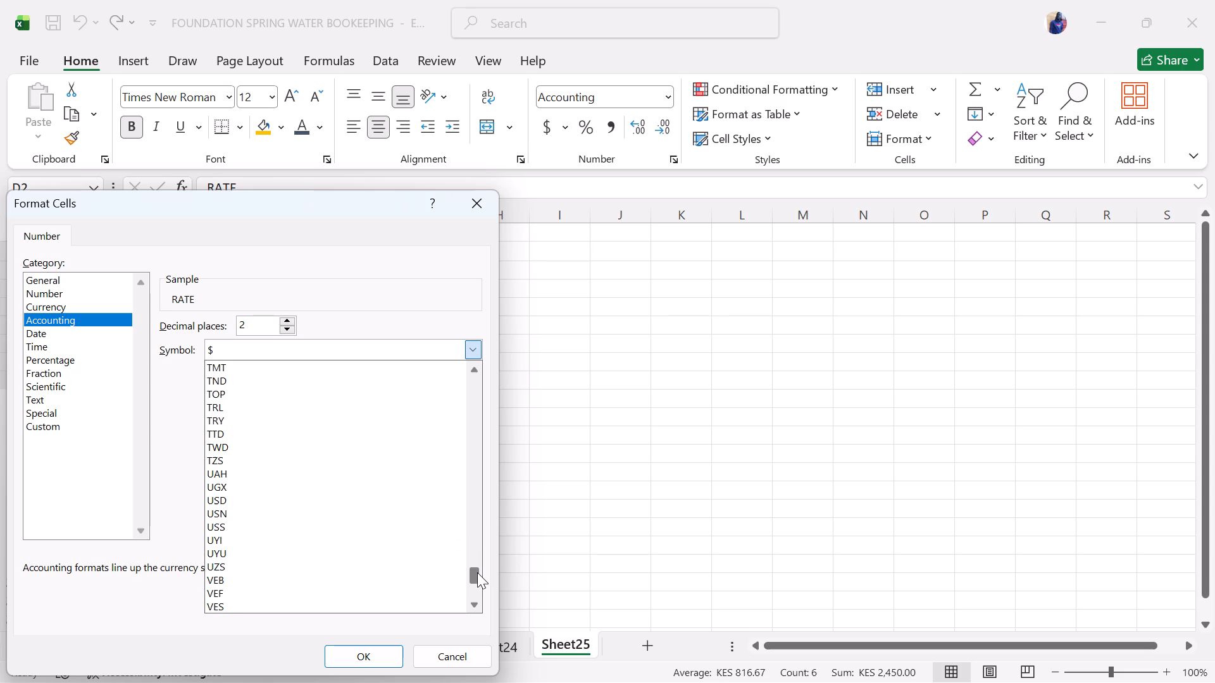
drag(477, 572, 480, 576)
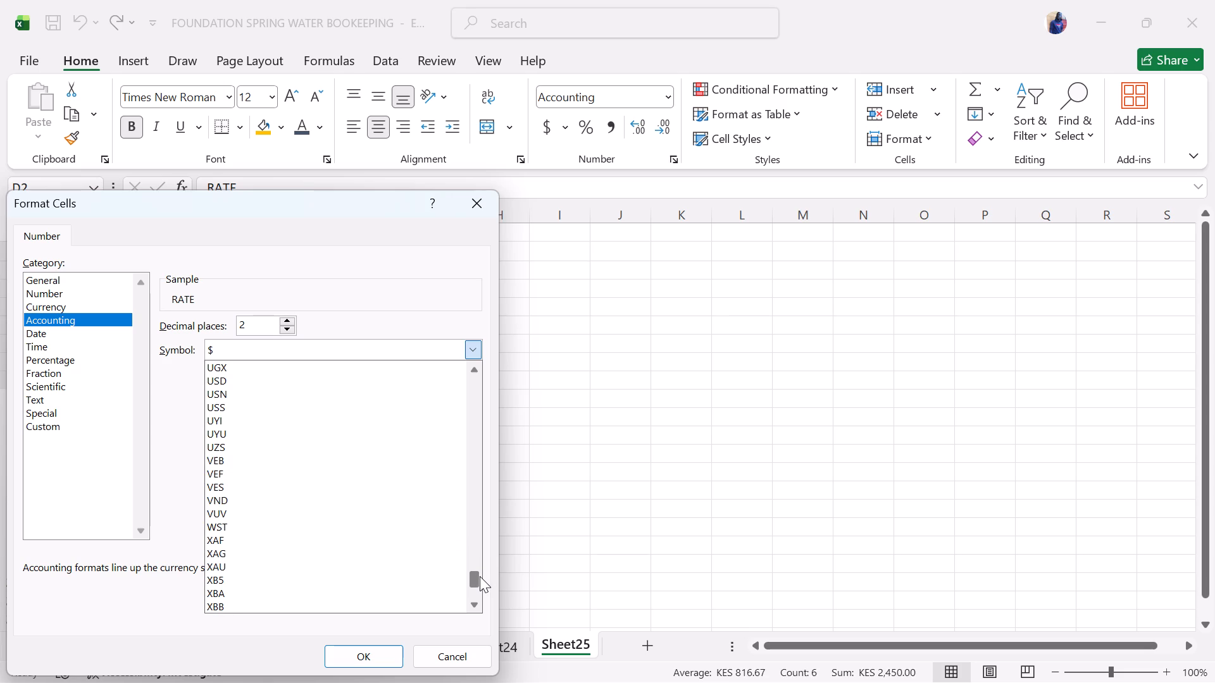
drag(480, 576, 478, 534)
click(269, 478)
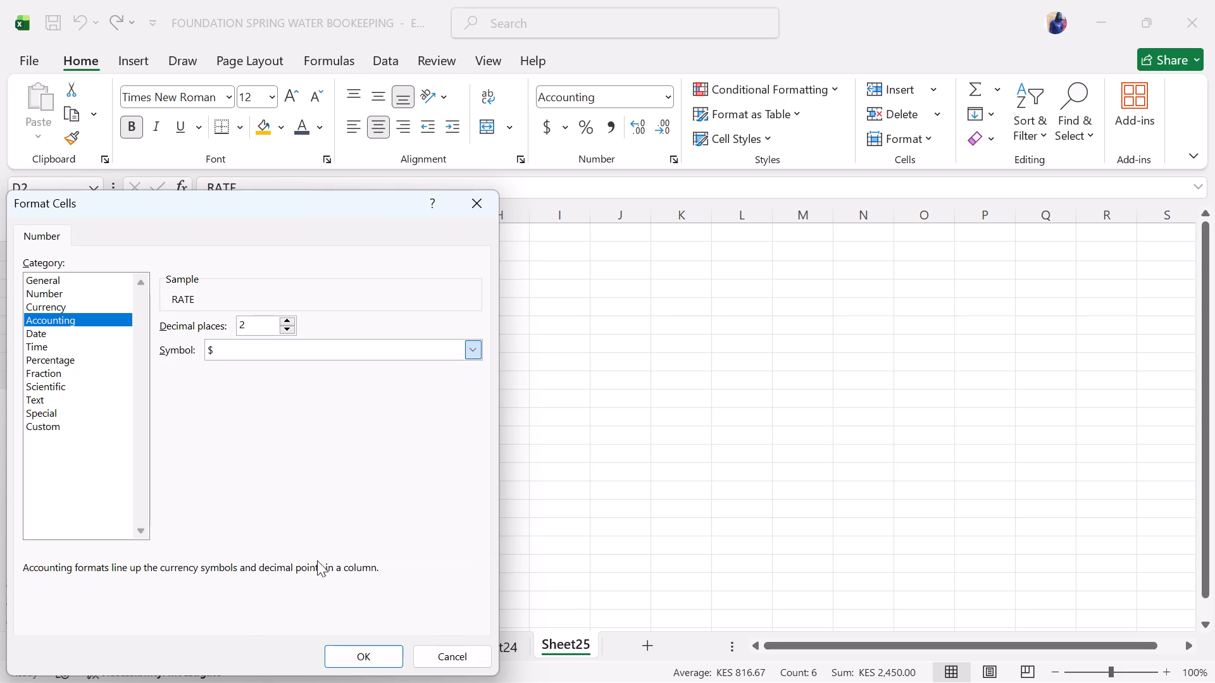
click(359, 653)
click(435, 294)
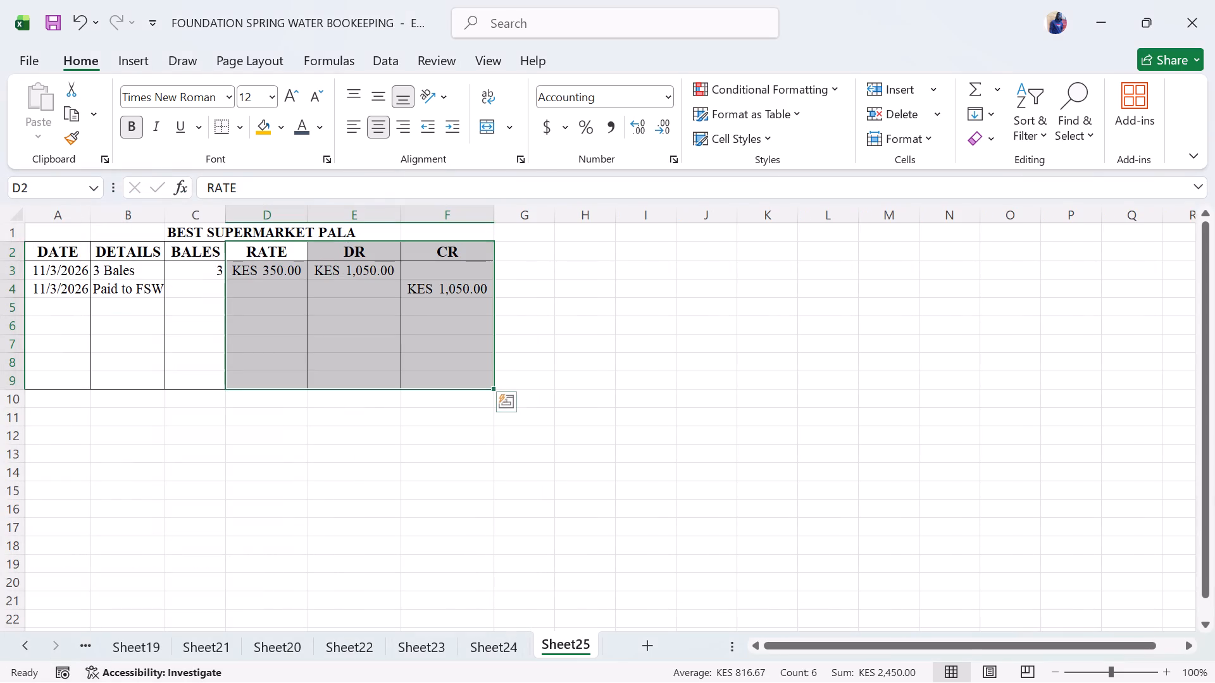
Total the CR column in F9 with the formula =SUM(F3,F4:F8).
click(429, 372)
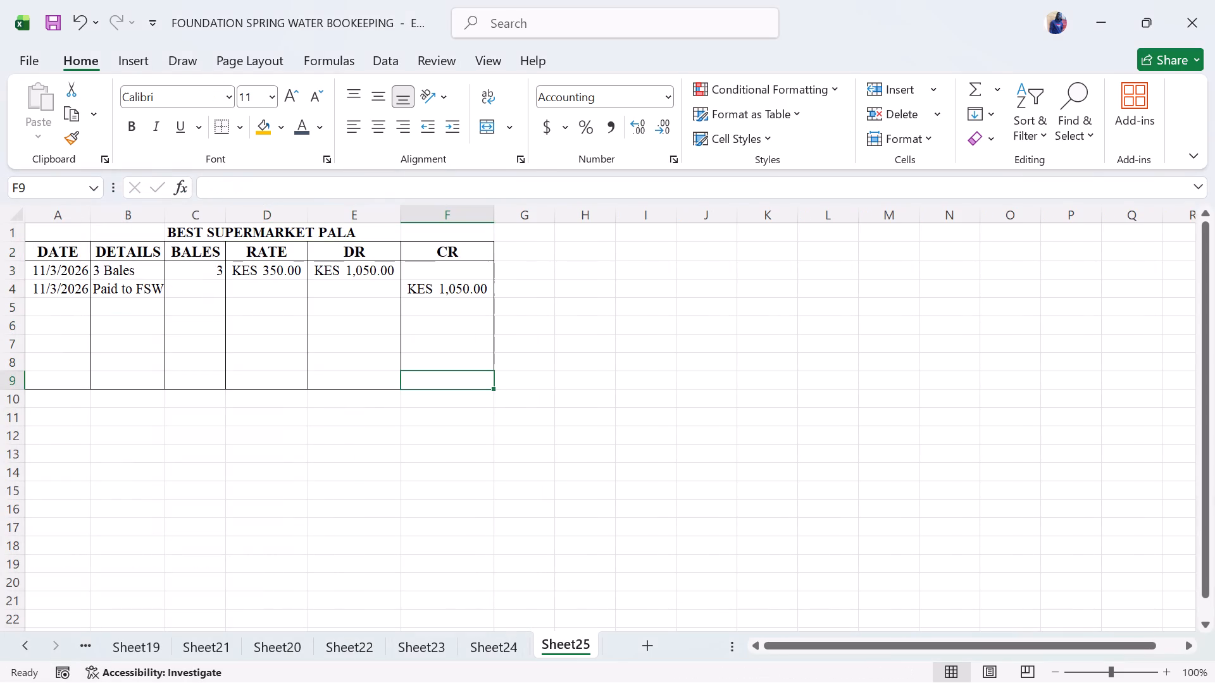
text(=SUM)
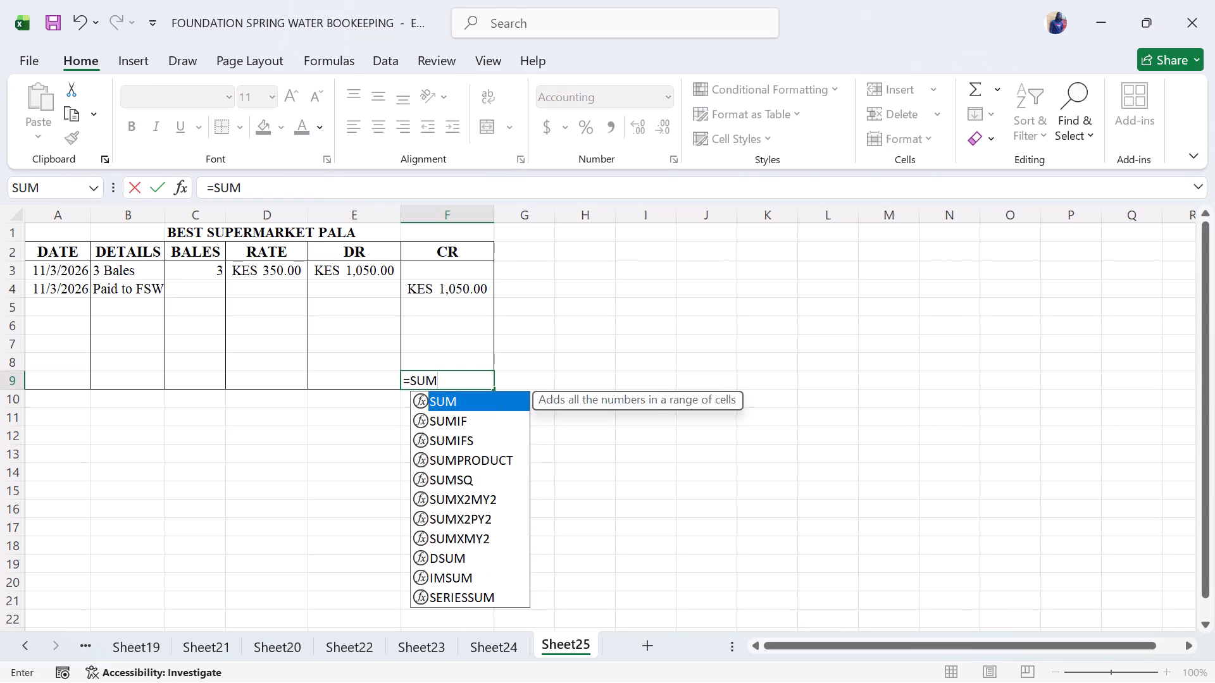
double_click(445, 396)
click(450, 278)
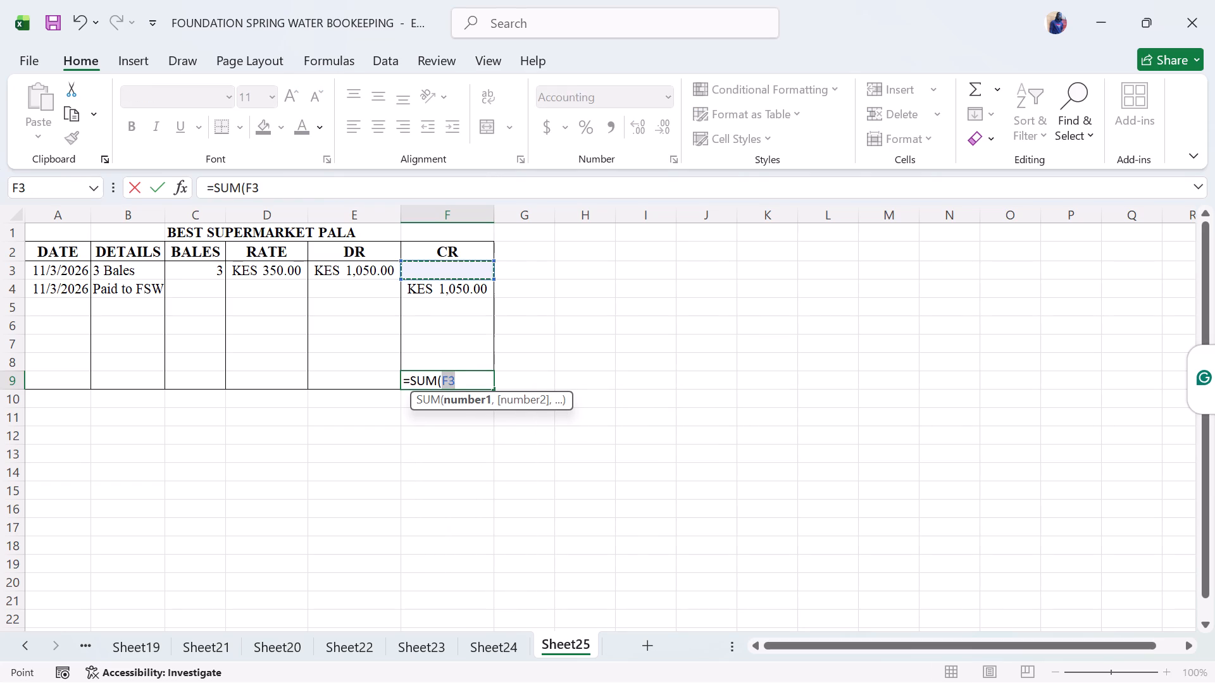
key(comma)
click(442, 301)
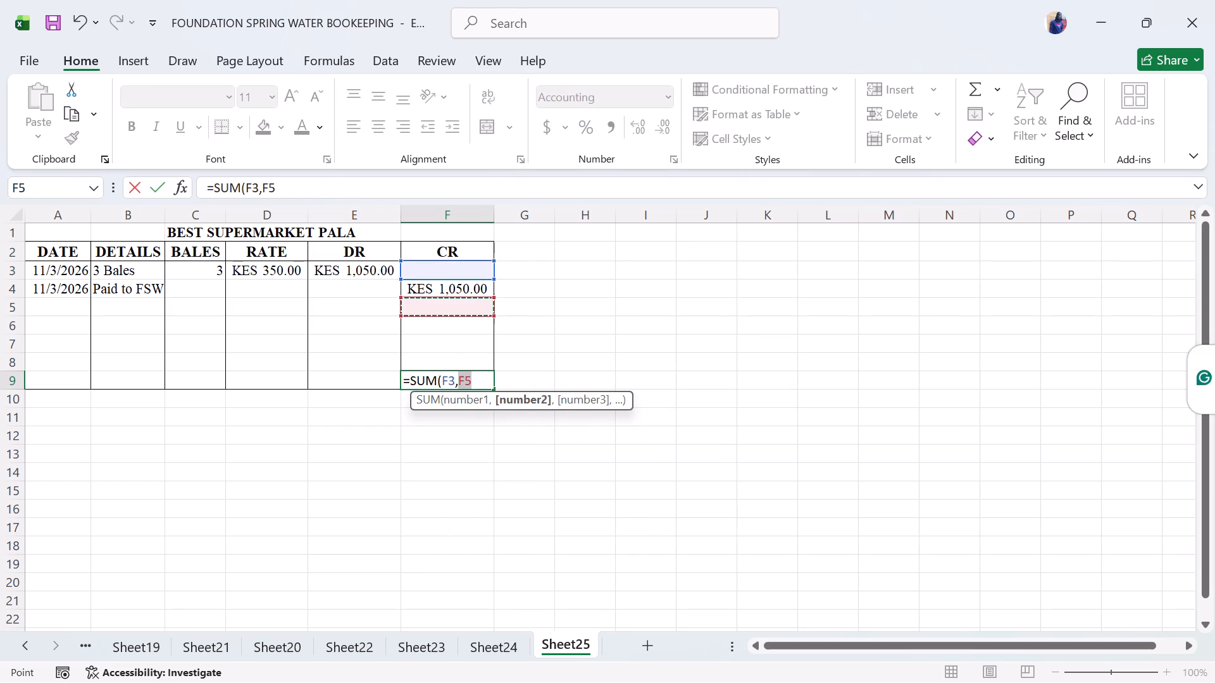
click(445, 291)
drag(445, 291, 450, 371)
key(Return)
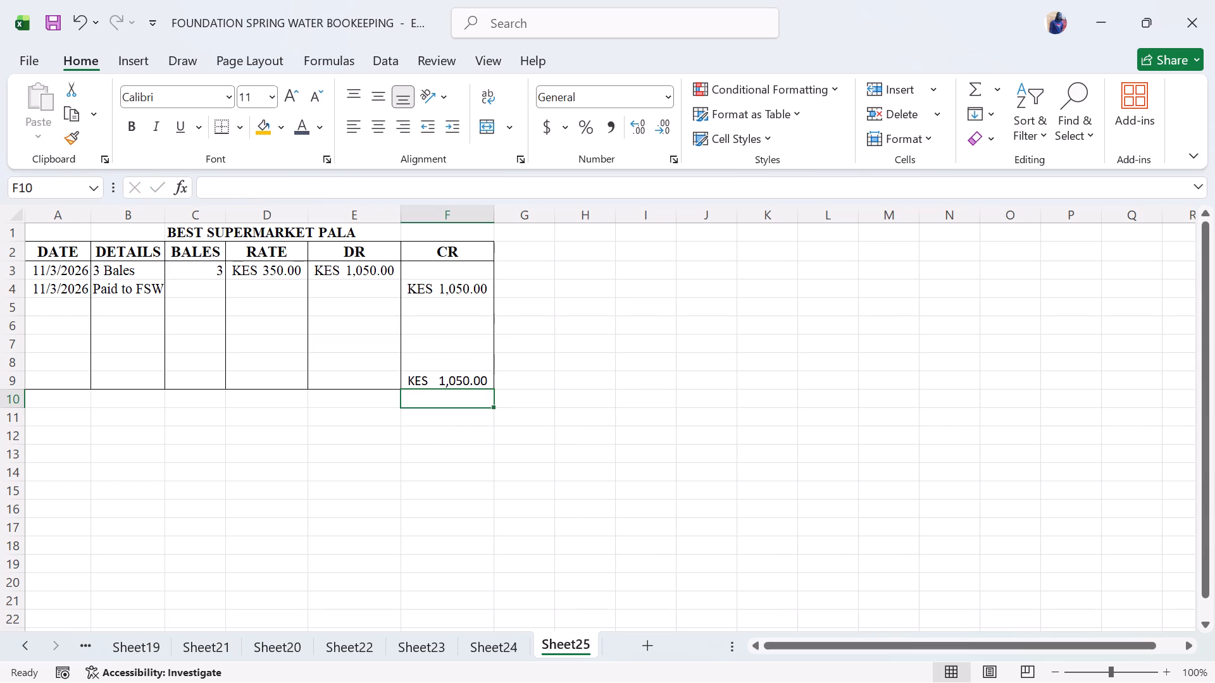
Total the DR column in E9 with a SUM formula covering E3 and the range E4:E8.
click(355, 380)
key(s)
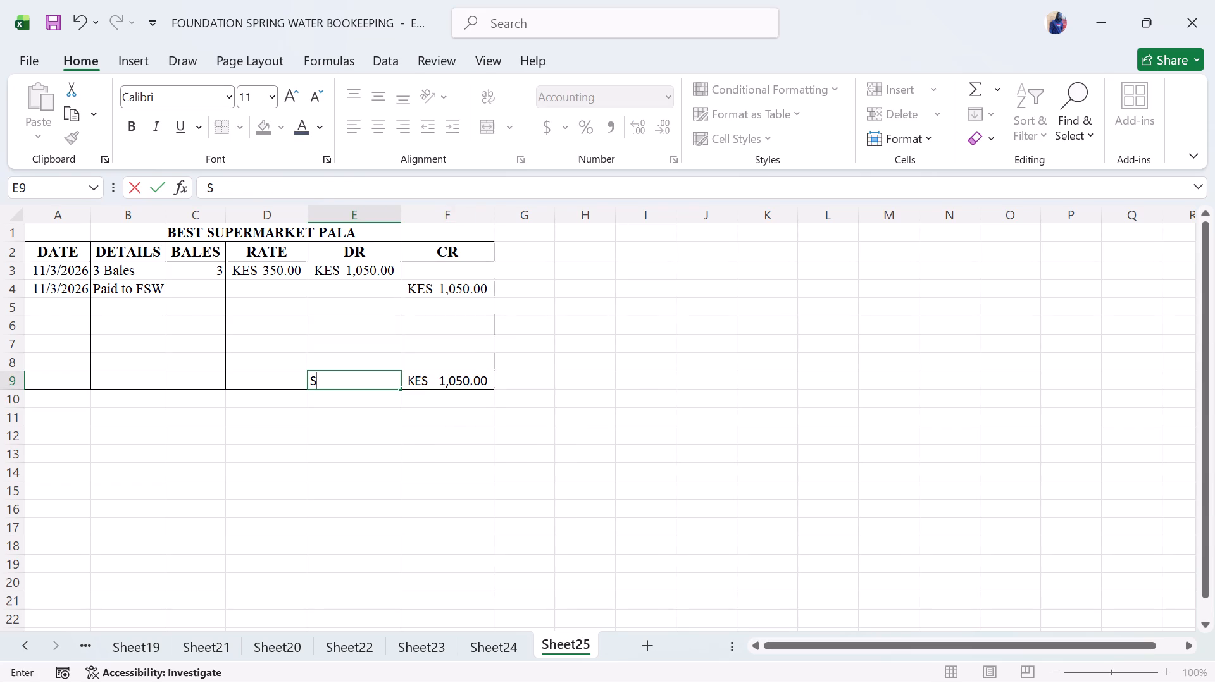
key(BackSpace)
text(=SUM)
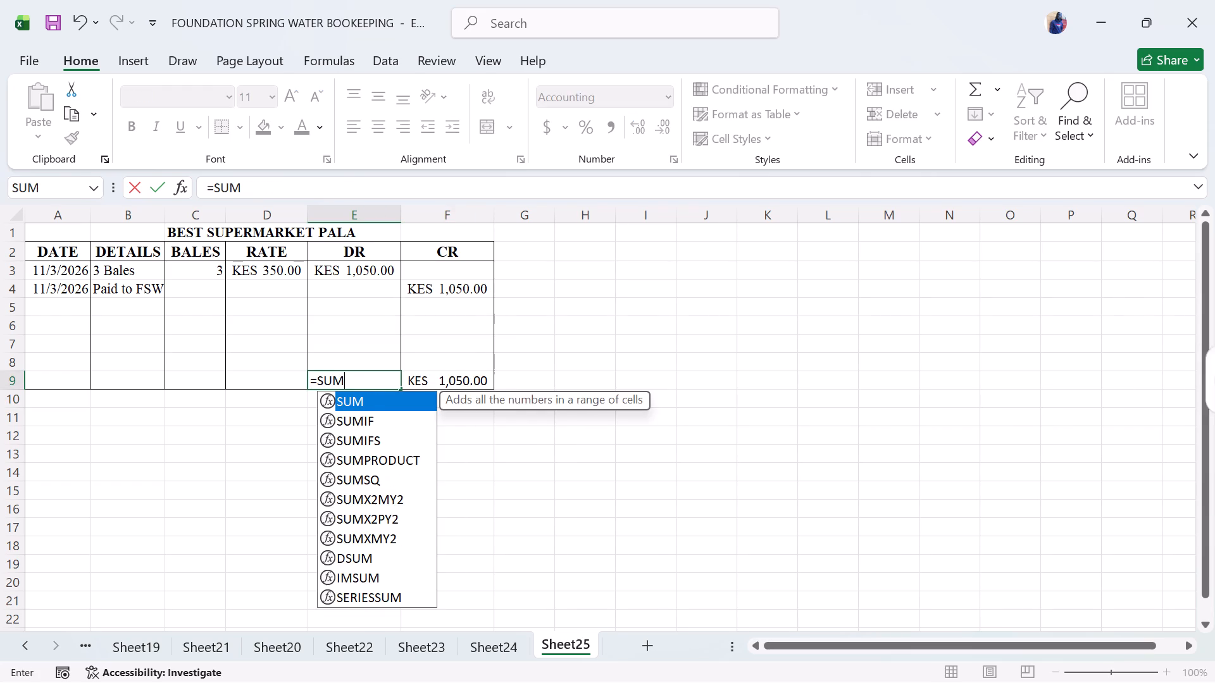
double_click(368, 396)
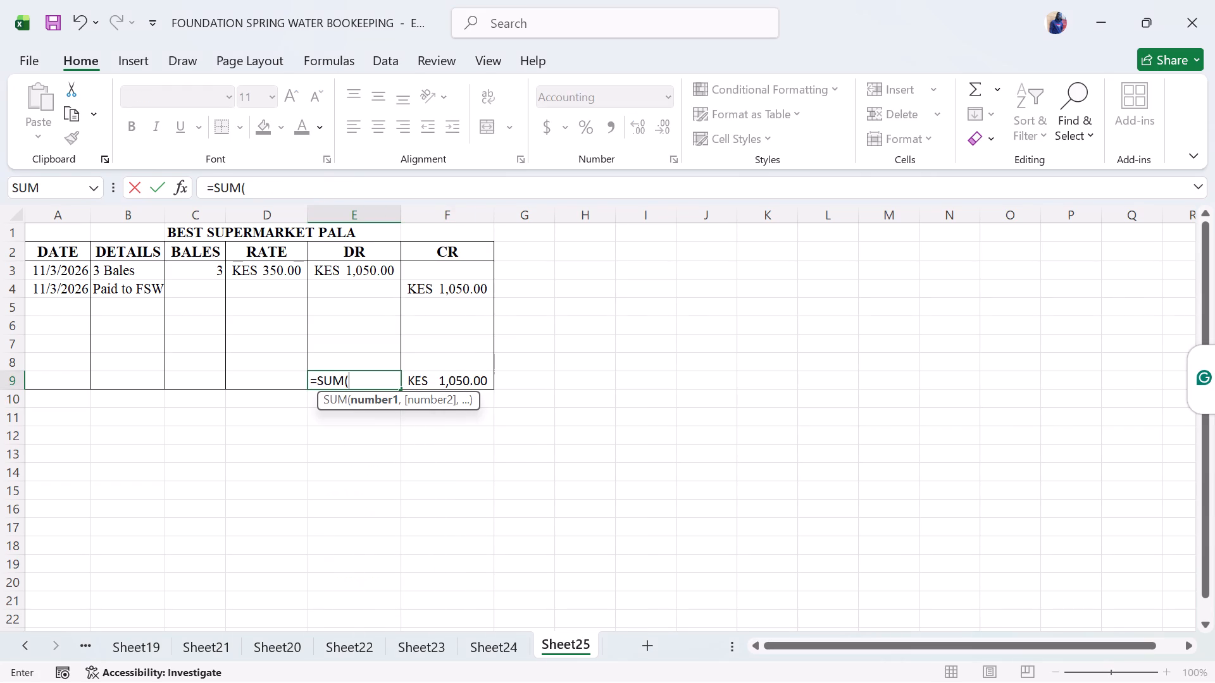
click(364, 278)
key(comma)
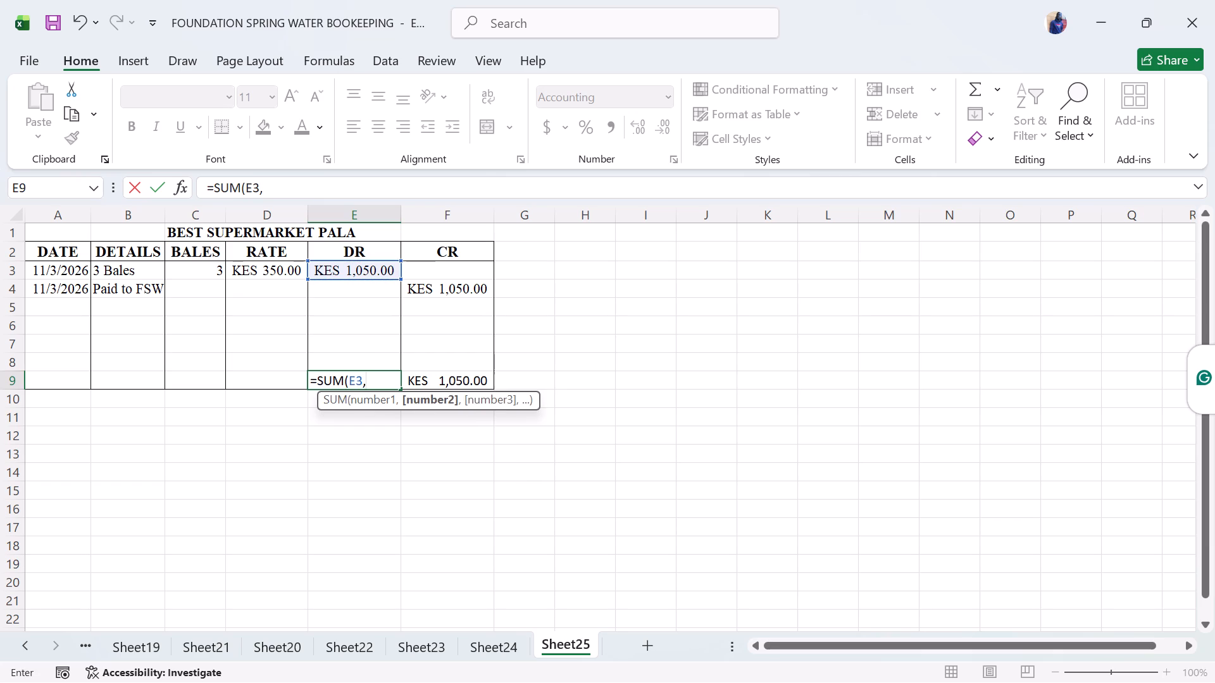
drag(364, 290, 367, 364)
key(Return)
click(451, 382)
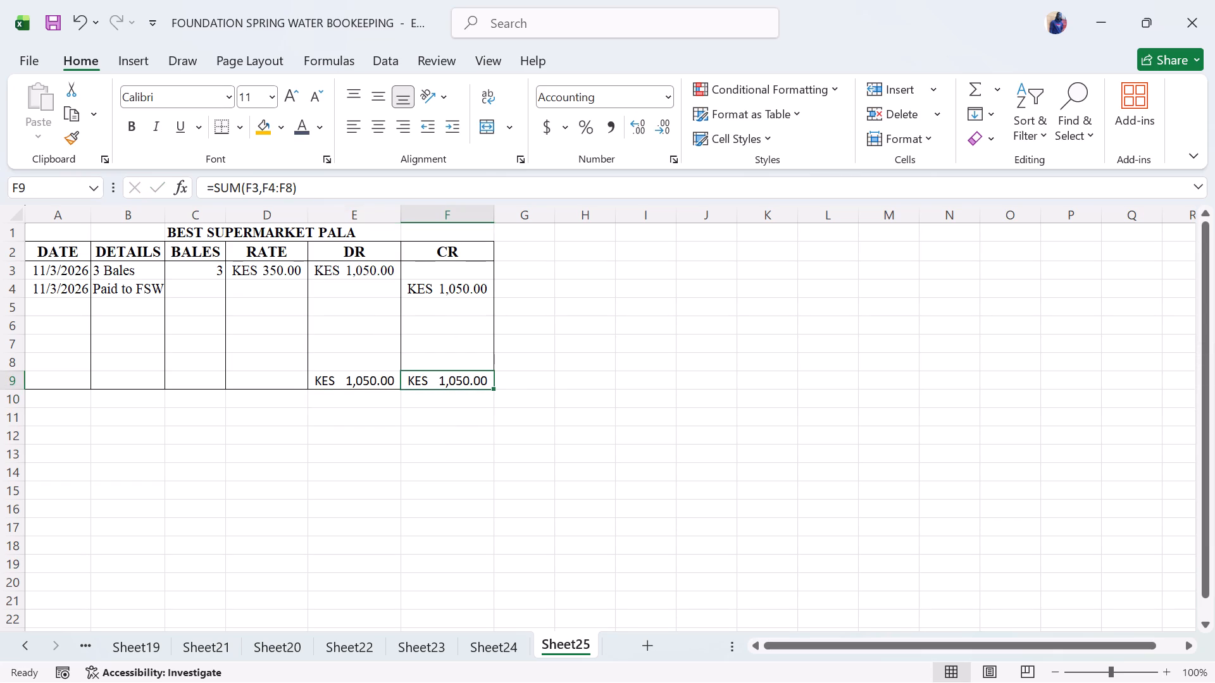
Enter the label Bal in E10, below the DR total.
click(382, 397)
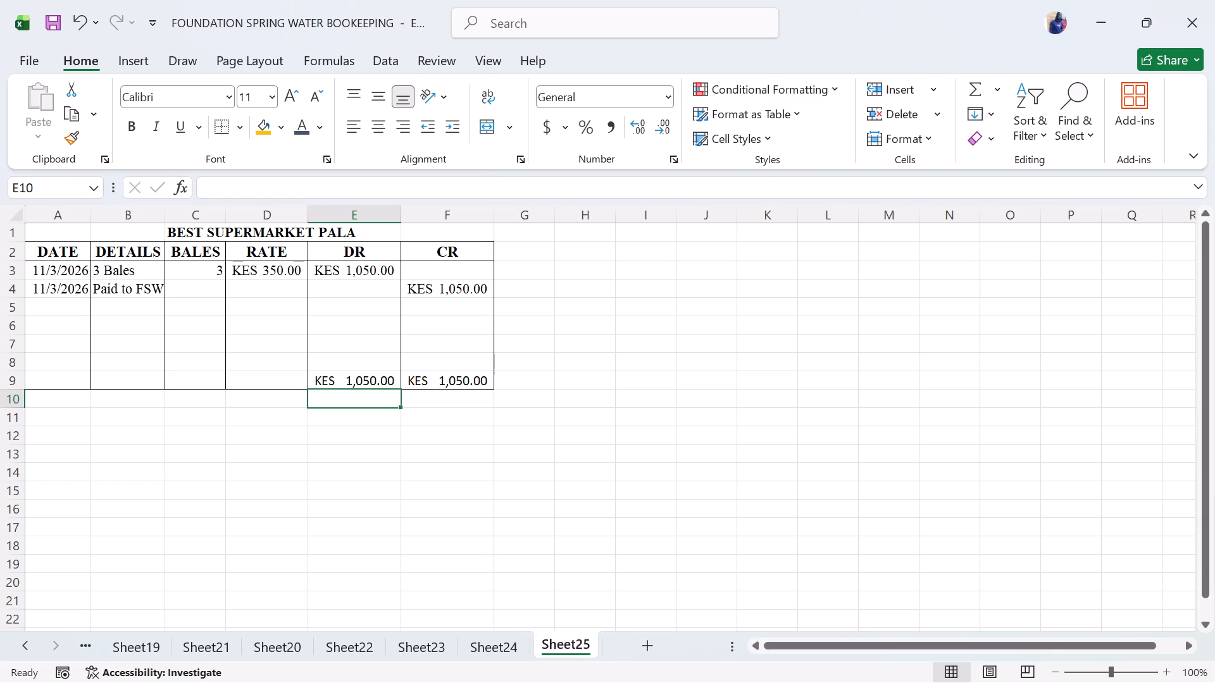
key(BackSpace)
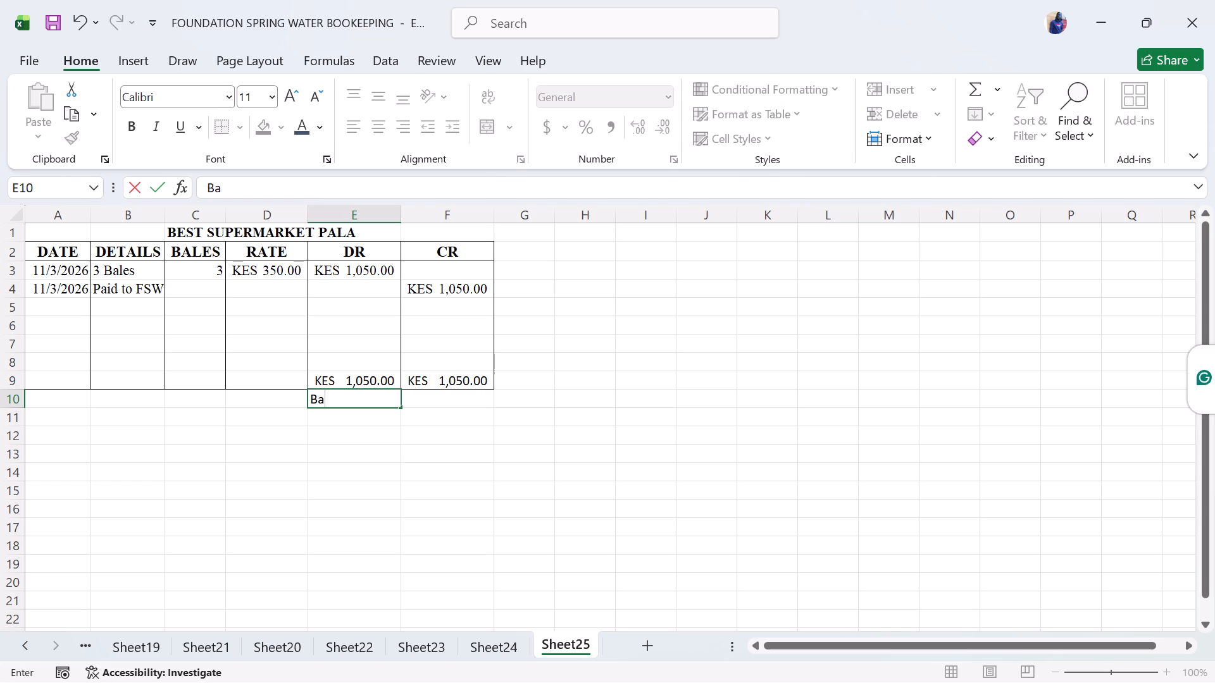
text(l)
key(space)
Calculate the balance in F10 as the DR total minus the CR total with the formula =E9-F9.
click(418, 401)
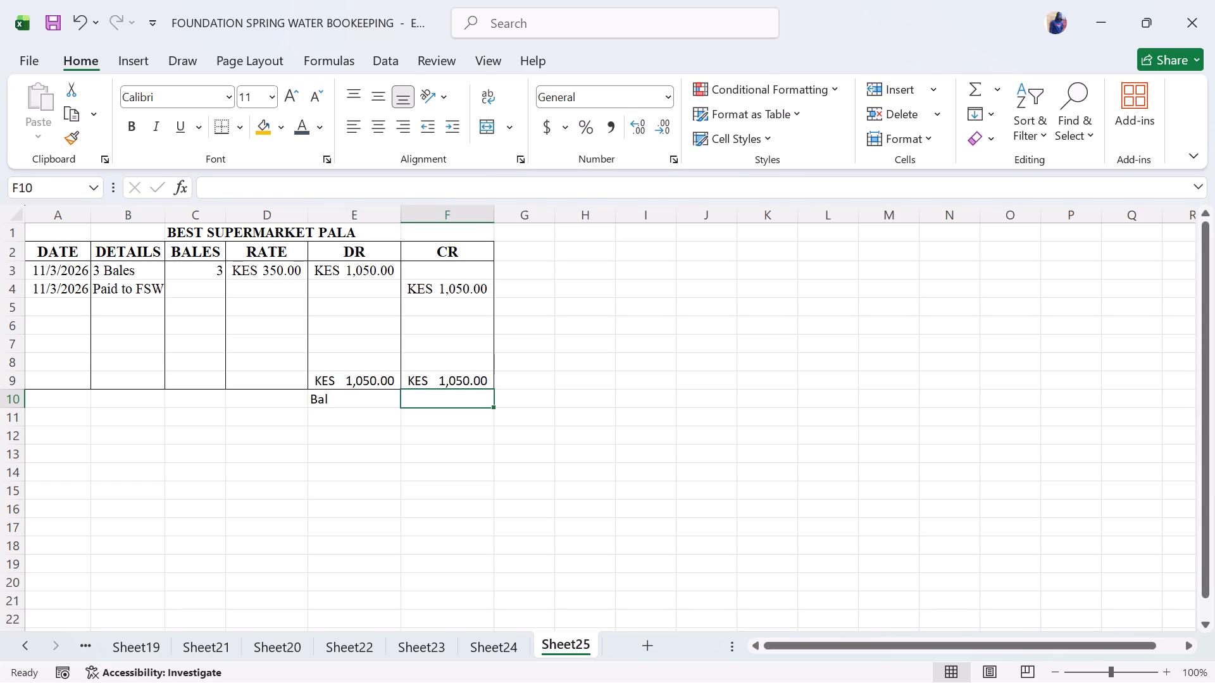
click(418, 401)
key(equal)
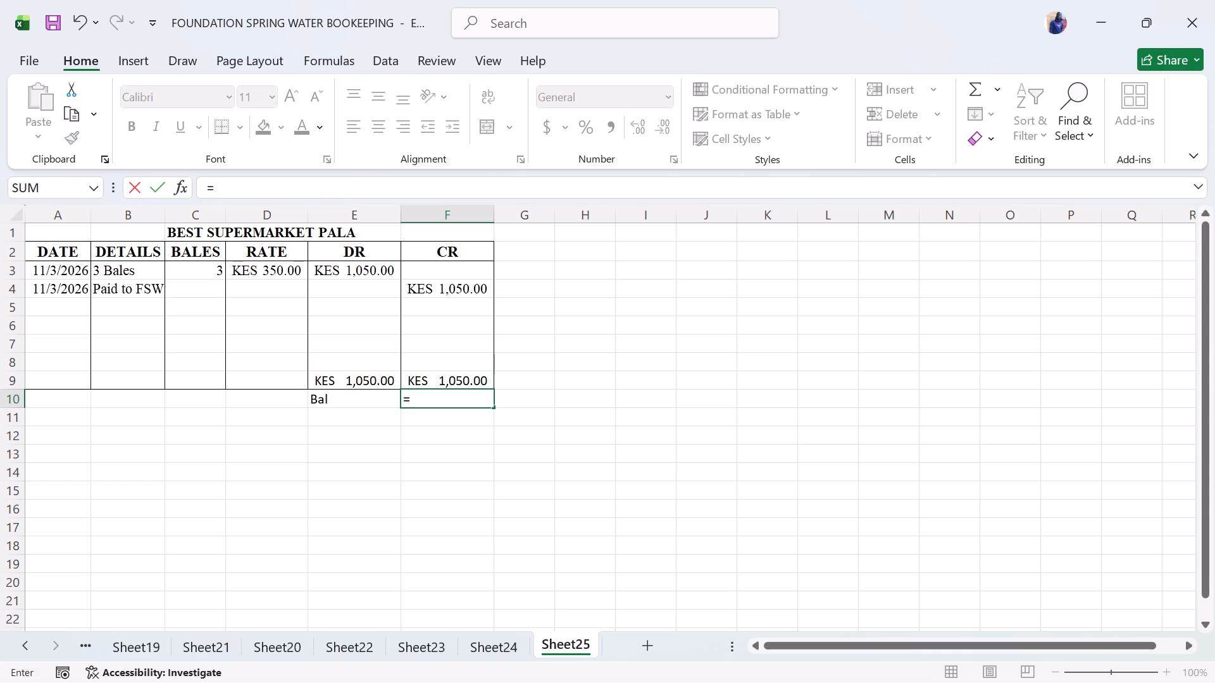
click(359, 372)
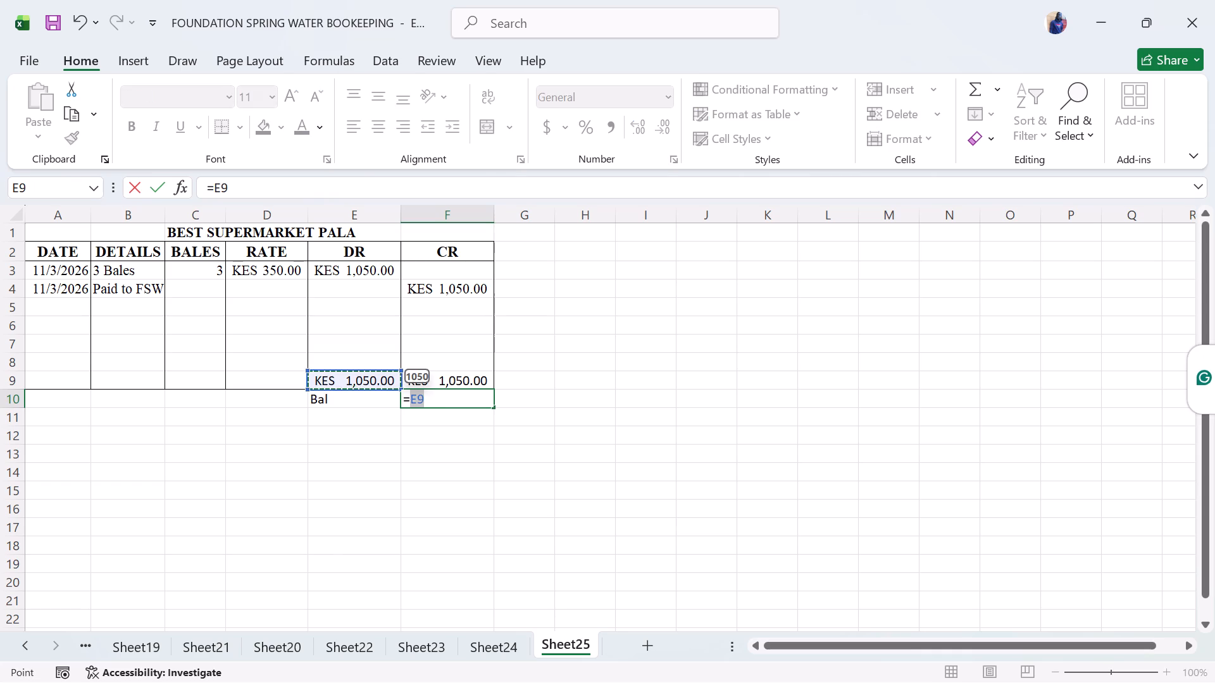
key(minus)
click(434, 380)
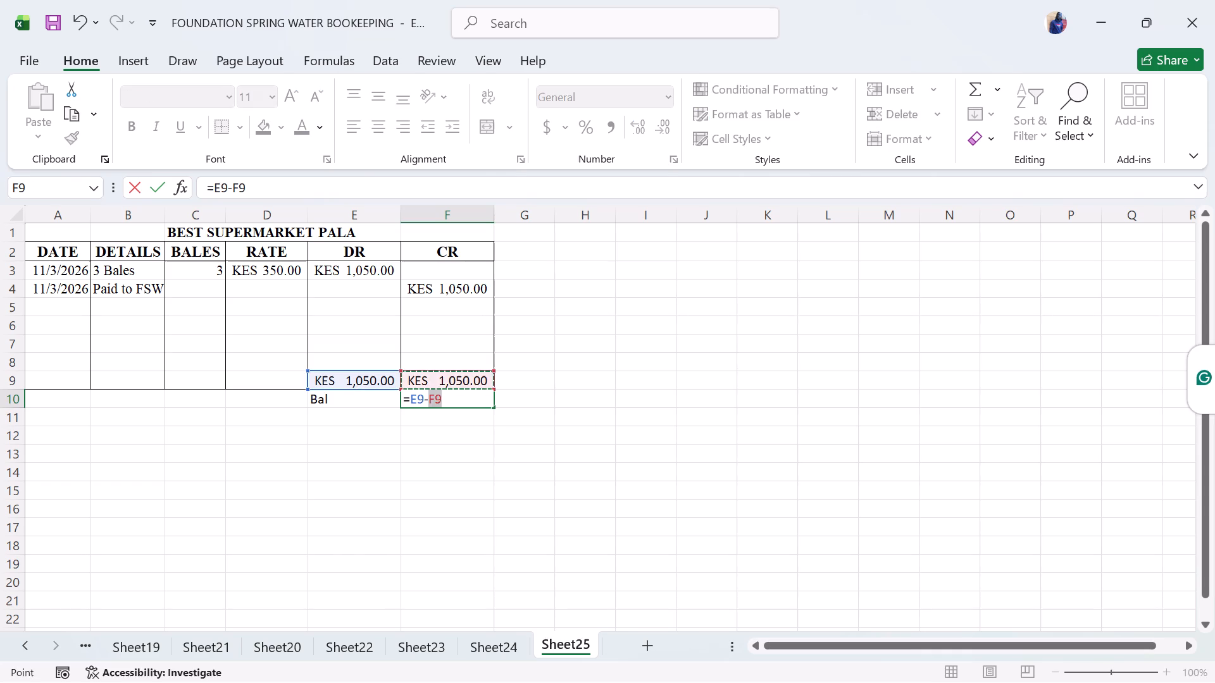
key(Return)
click(440, 403)
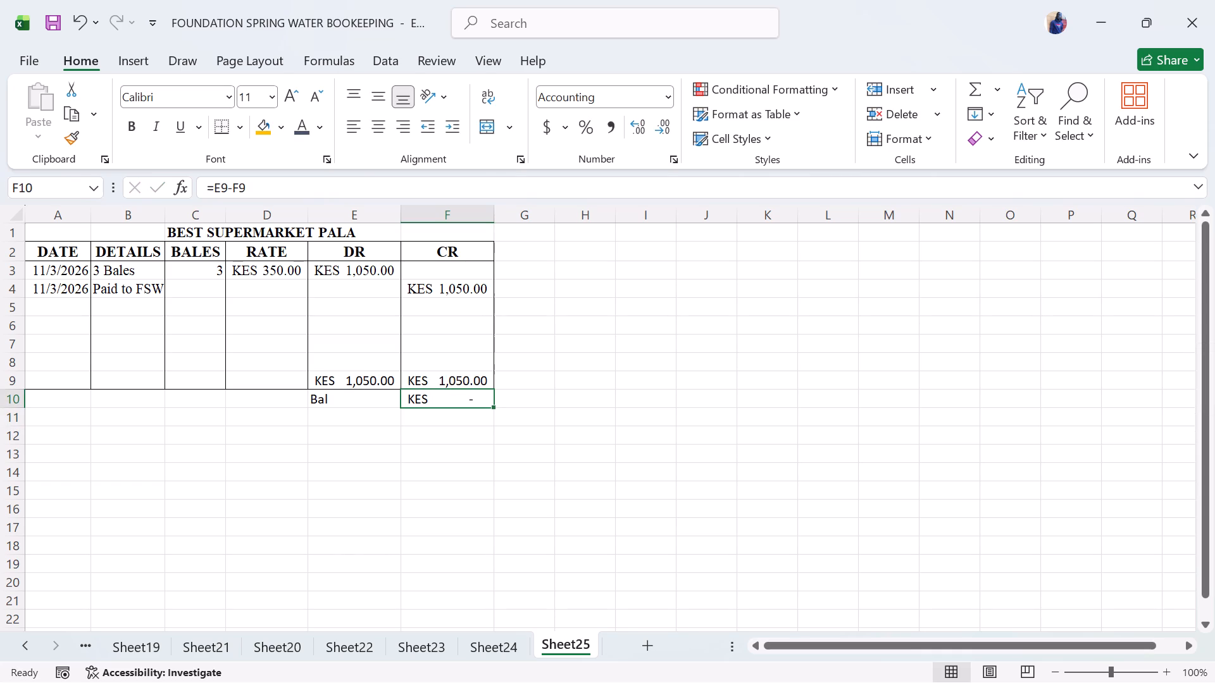
Apply all borders to the balance row cells E10:F10, containing the Bal label and its amount.
click(351, 379)
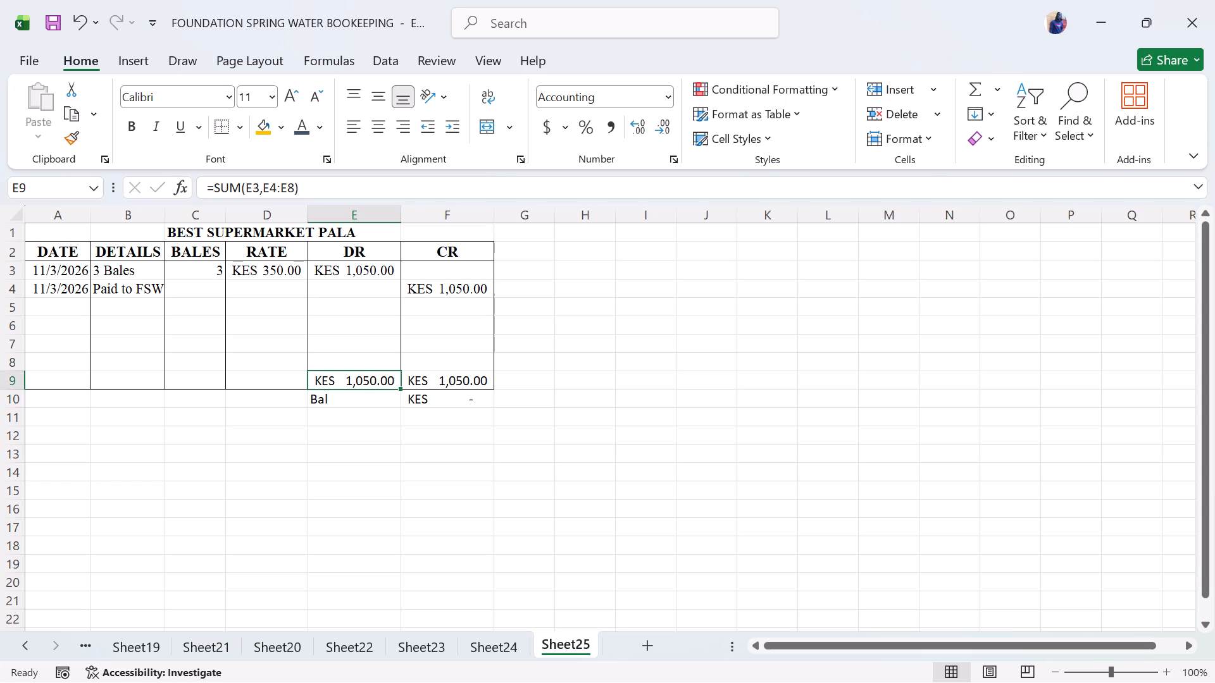
drag(343, 402, 467, 400)
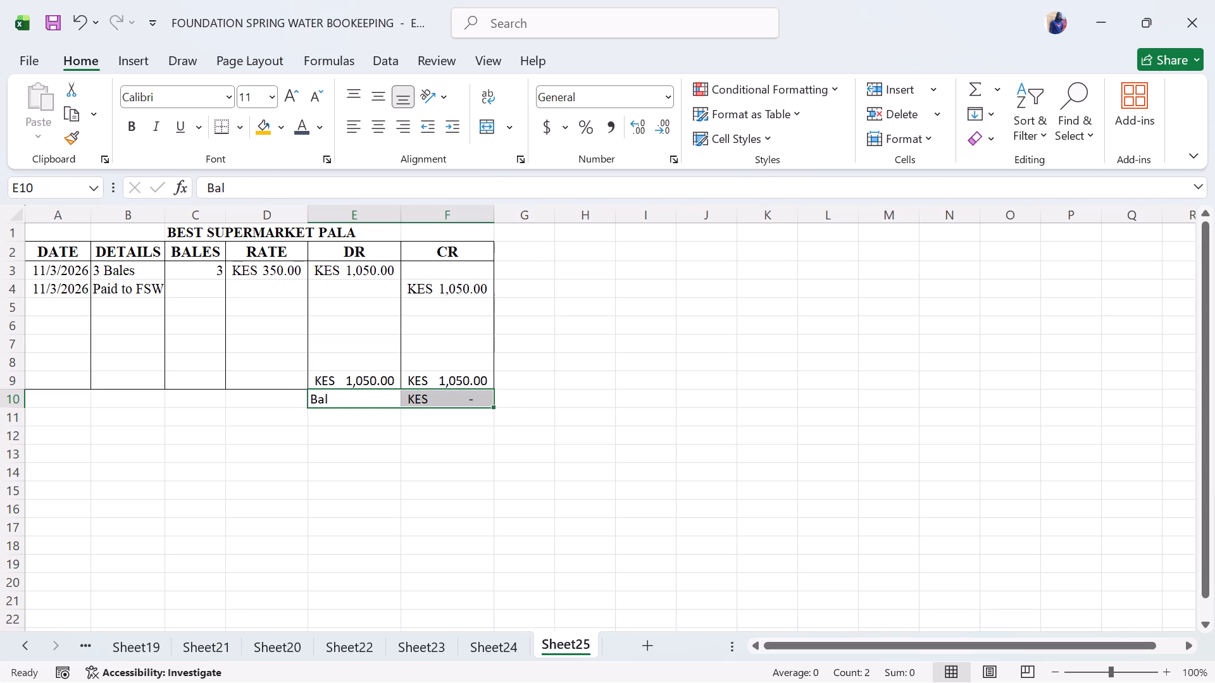
click(239, 125)
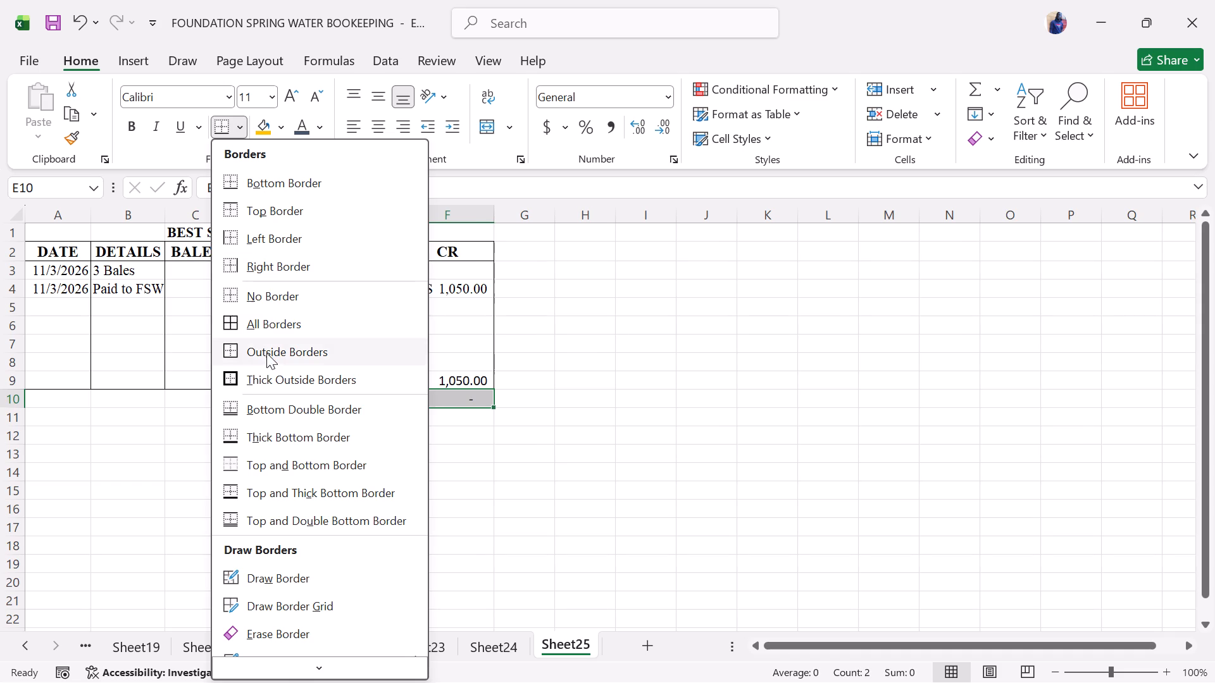
click(274, 317)
Change the font of the totals and balance block E8:F10 to Times New Roman.
click(489, 369)
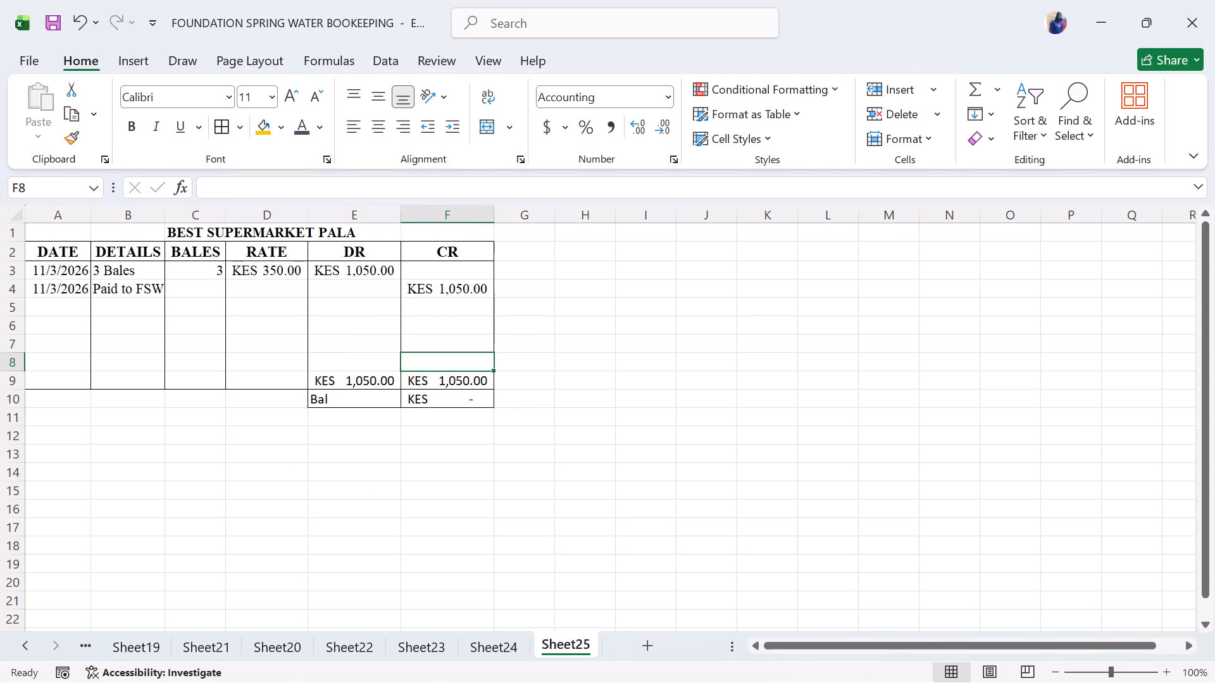
key(ctrl+a)
click(180, 94)
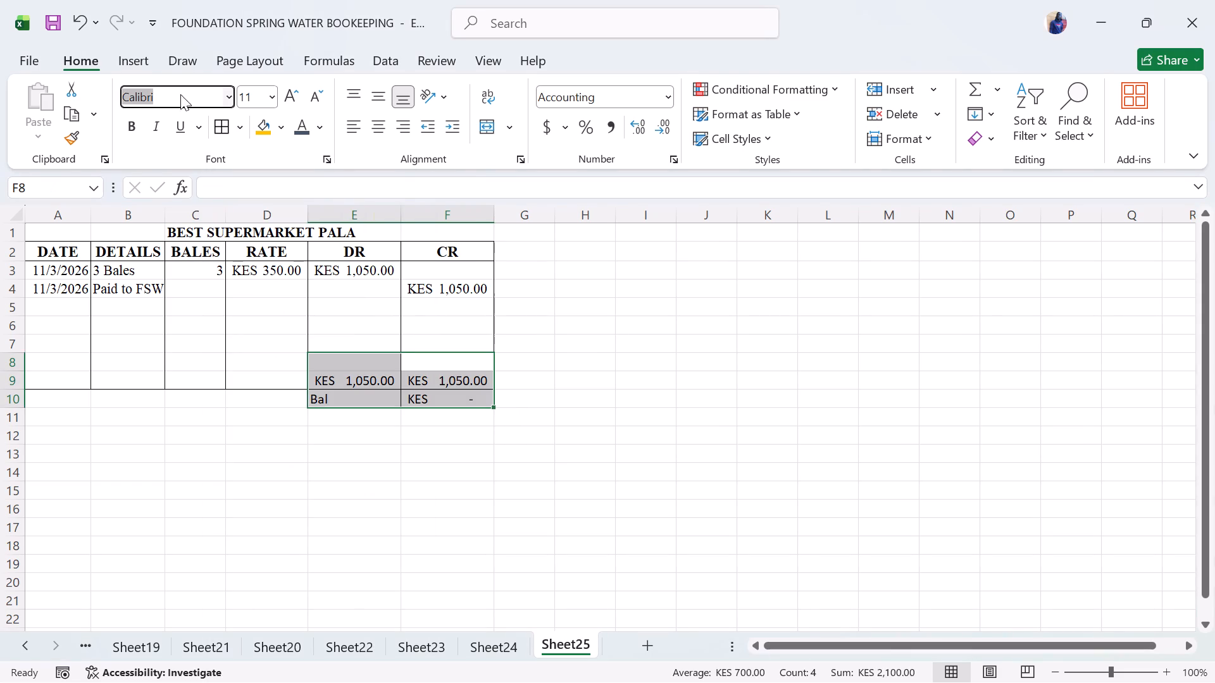
text(times)
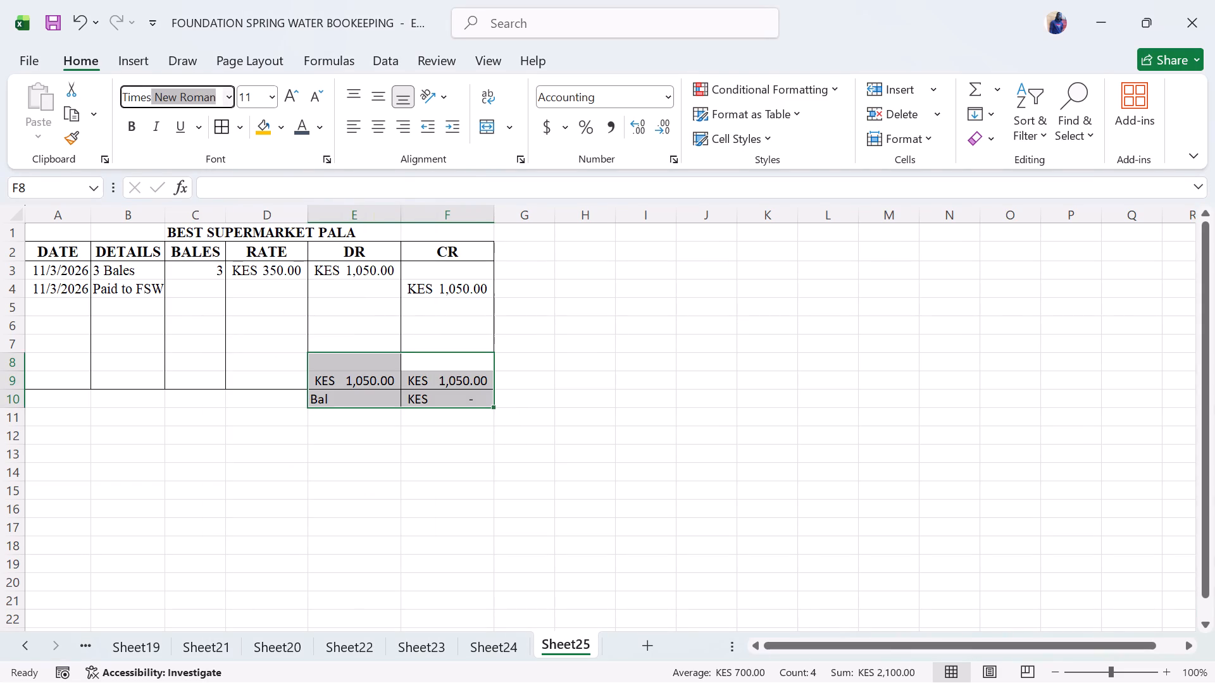
click(245, 93)
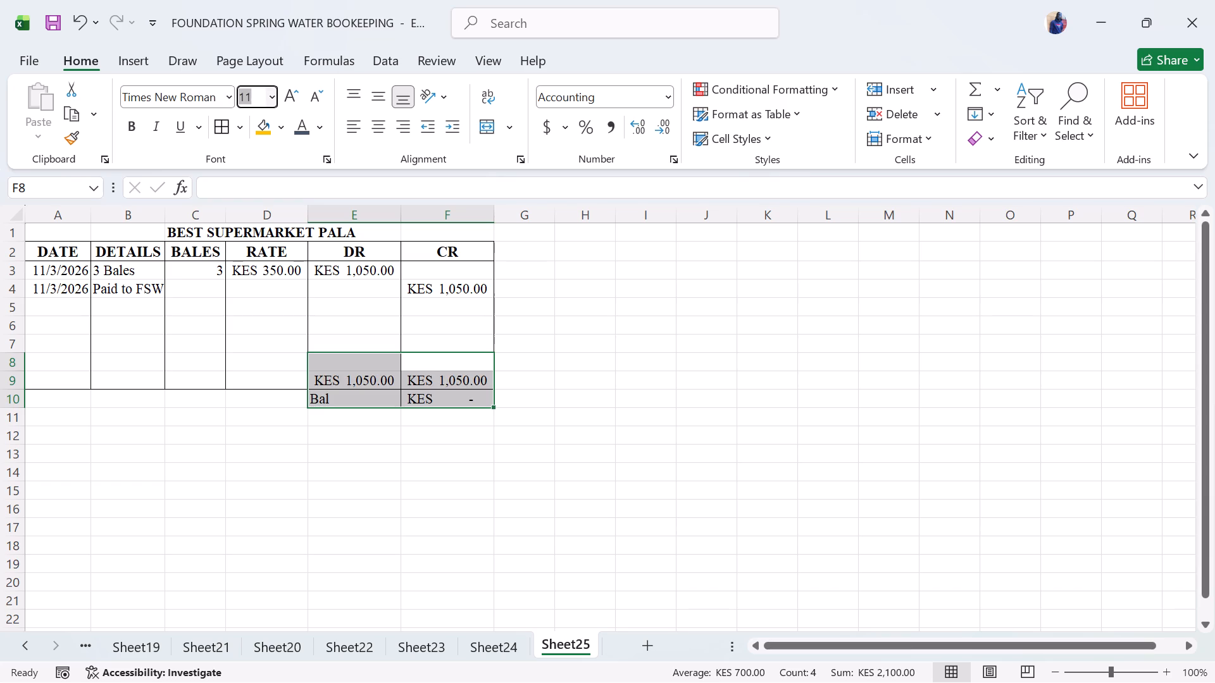
click(430, 317)
click(429, 391)
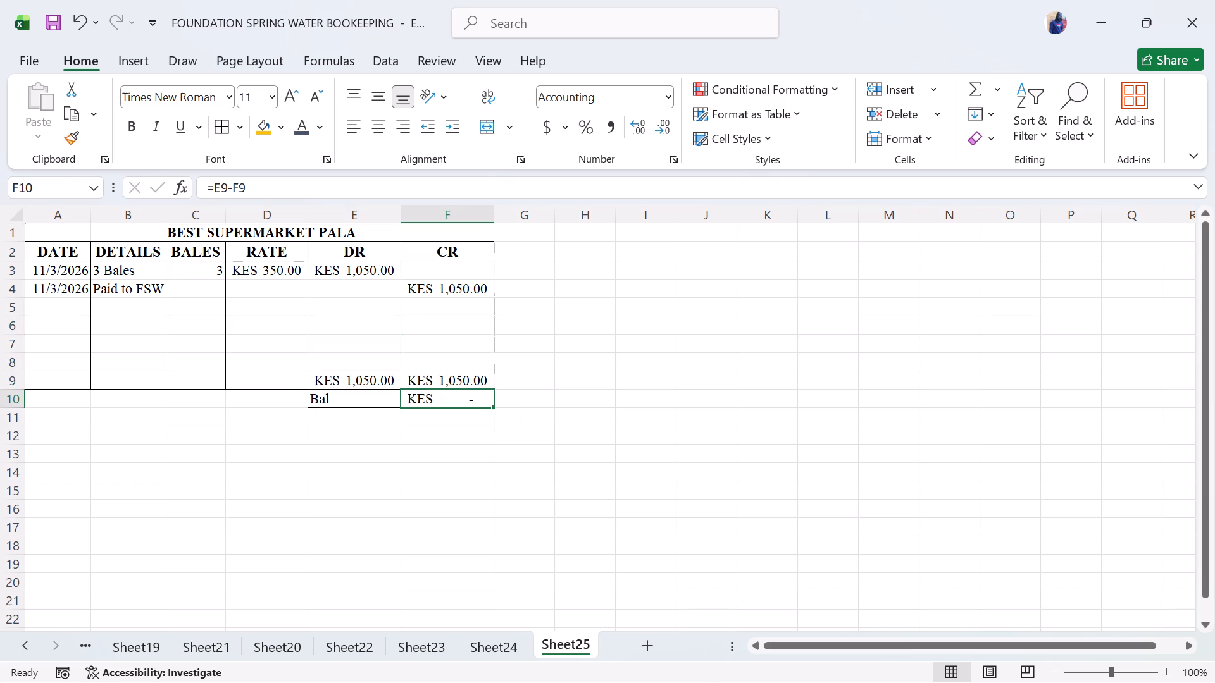
click(452, 400)
In Sheet1's debtors' ledger, link the Best Supermarket Pala balance in C25 to its customer sheet with the formula =Sheet25!F10.
click(32, 643)
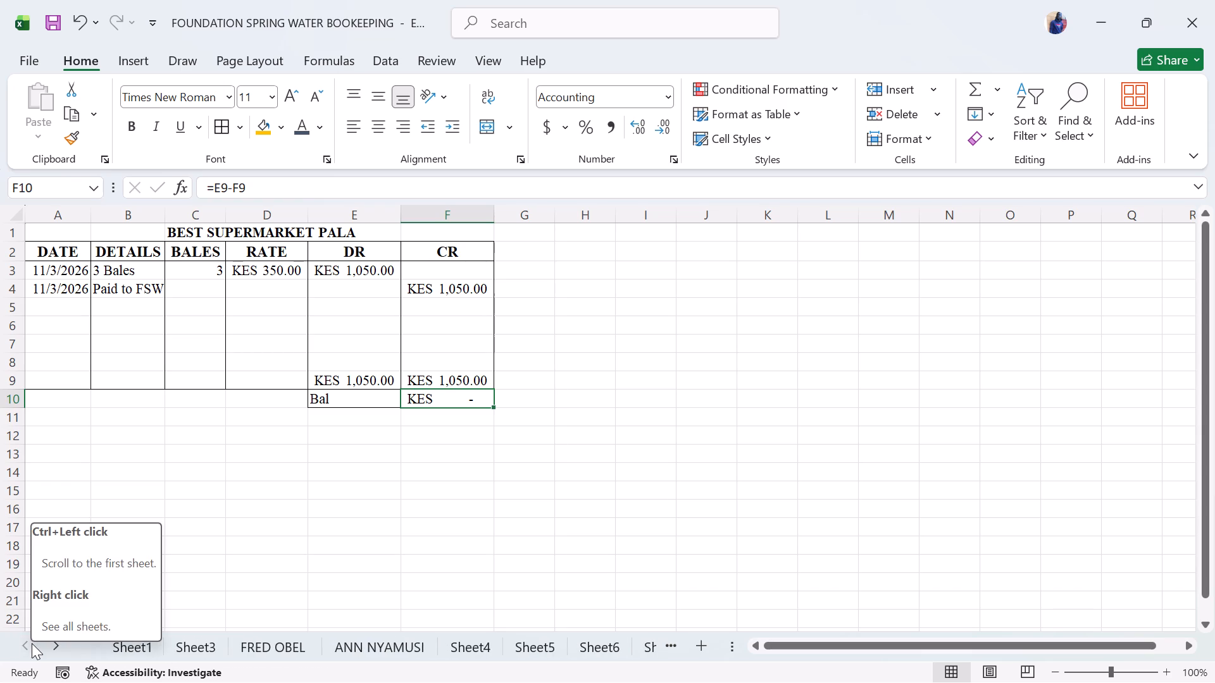
click(130, 641)
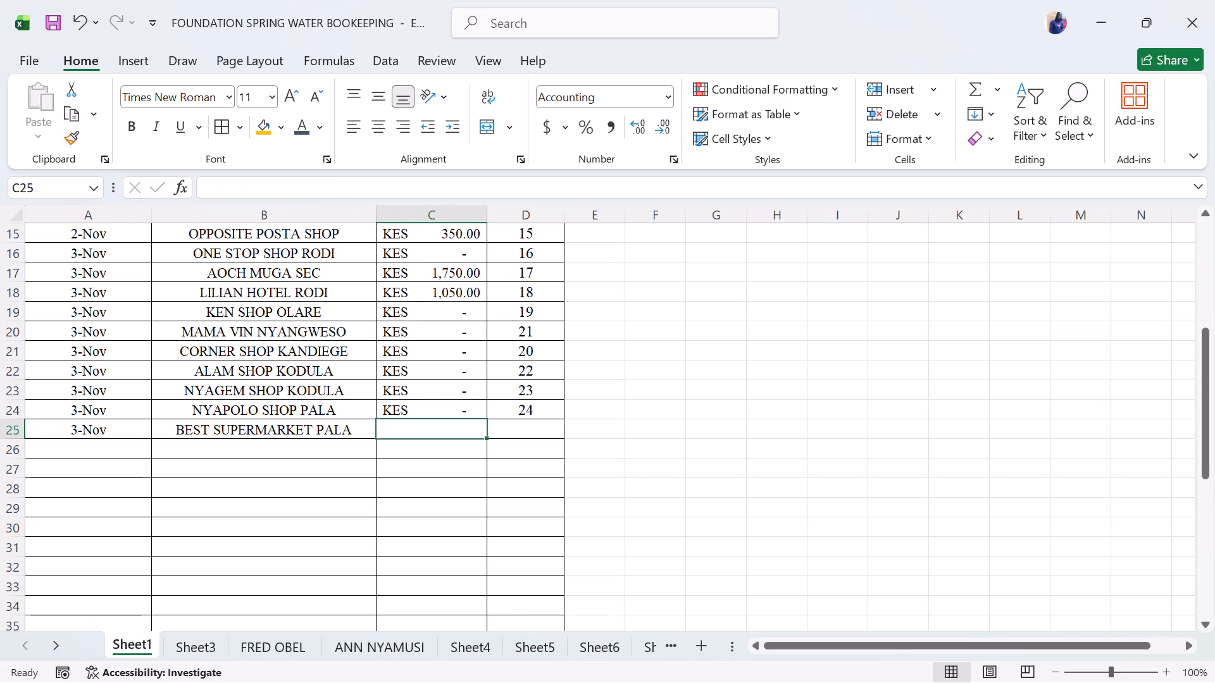
click(436, 439)
click(441, 431)
key(Return)
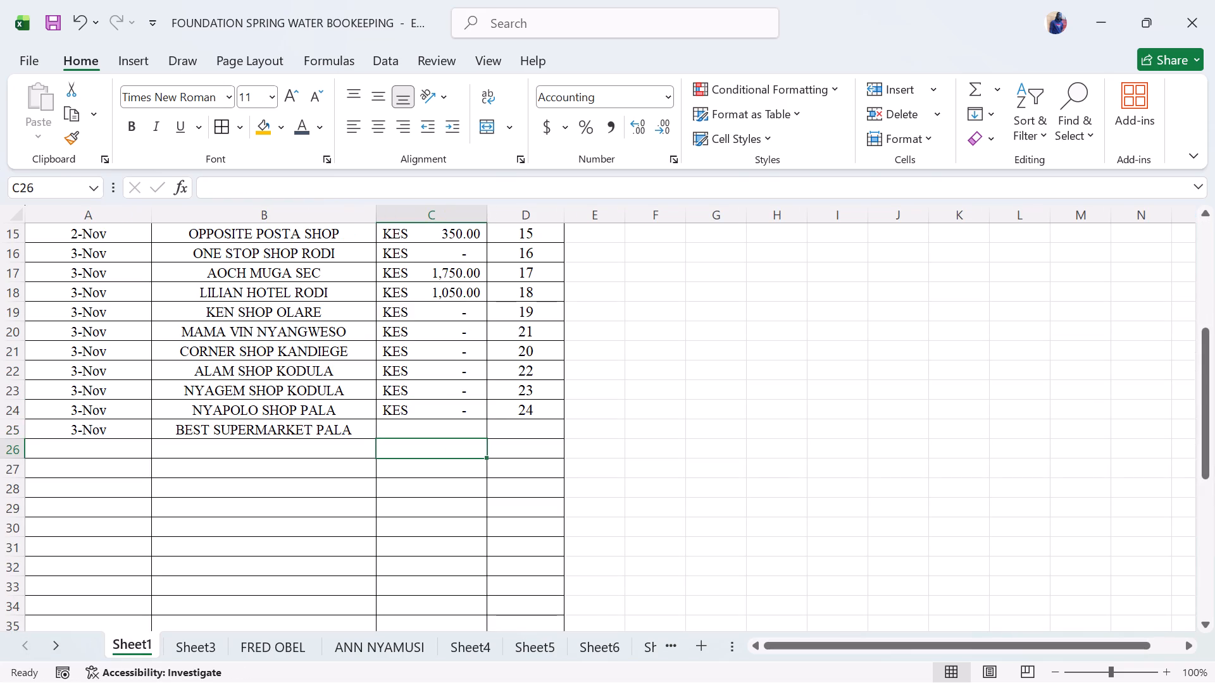
click(447, 415)
click(444, 426)
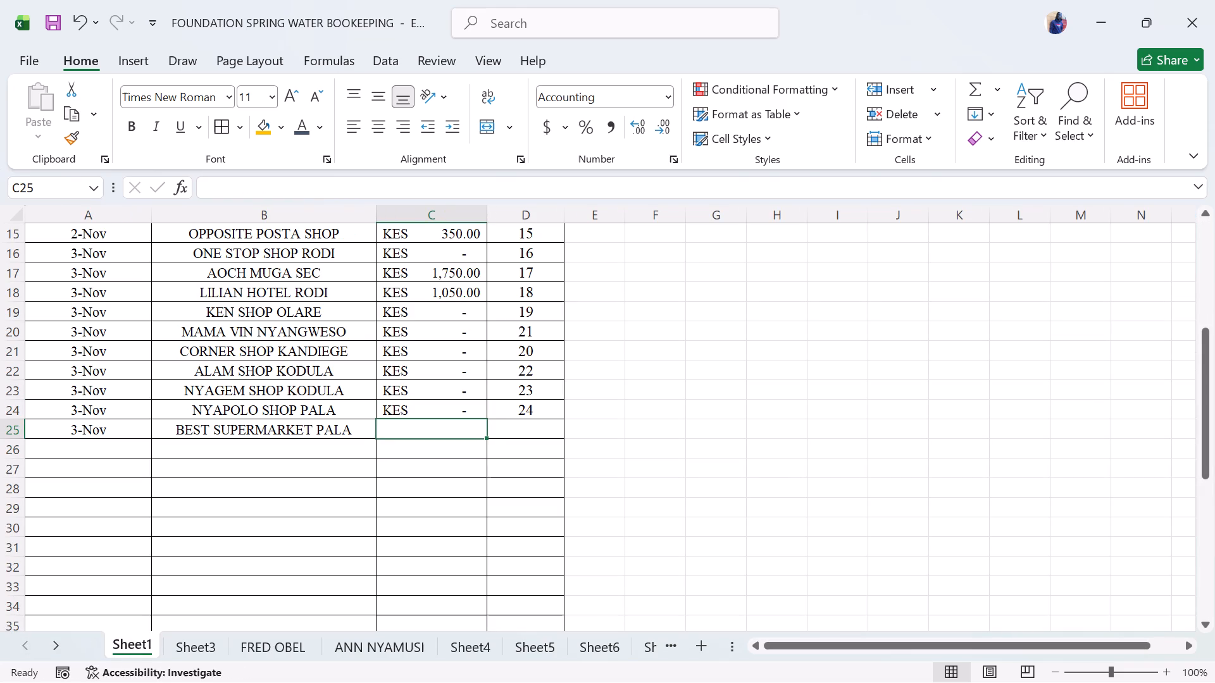
key(equal)
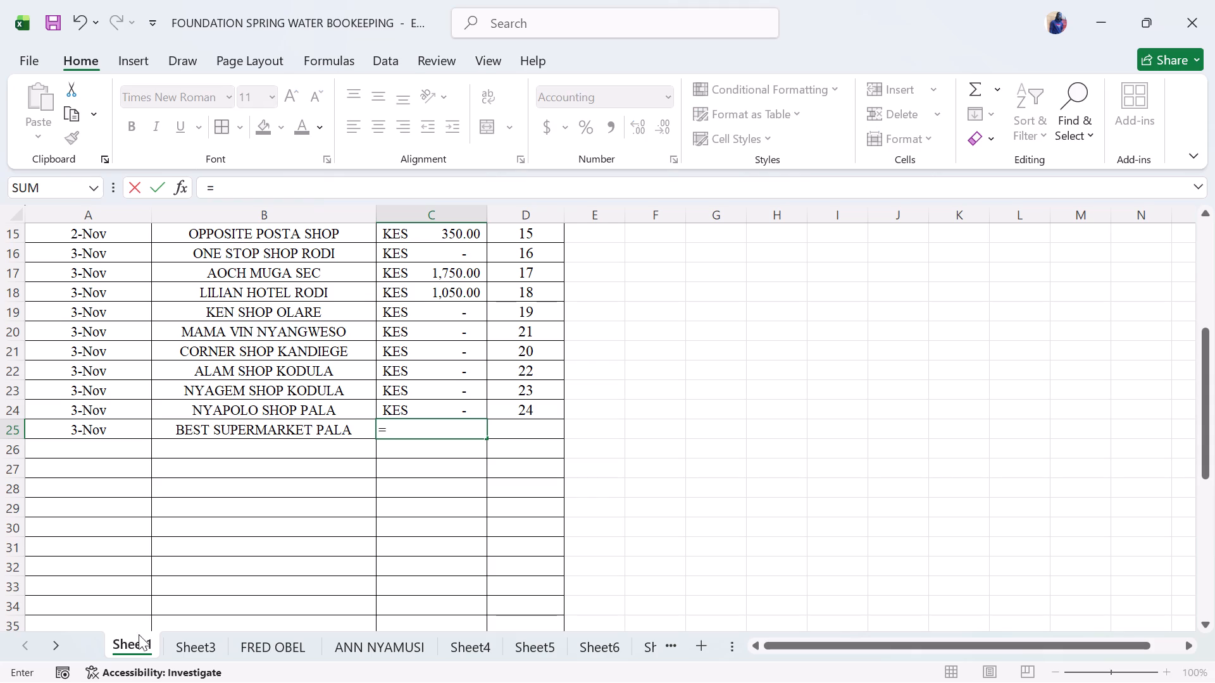
triple_click(66, 640)
triple_click(66, 640)
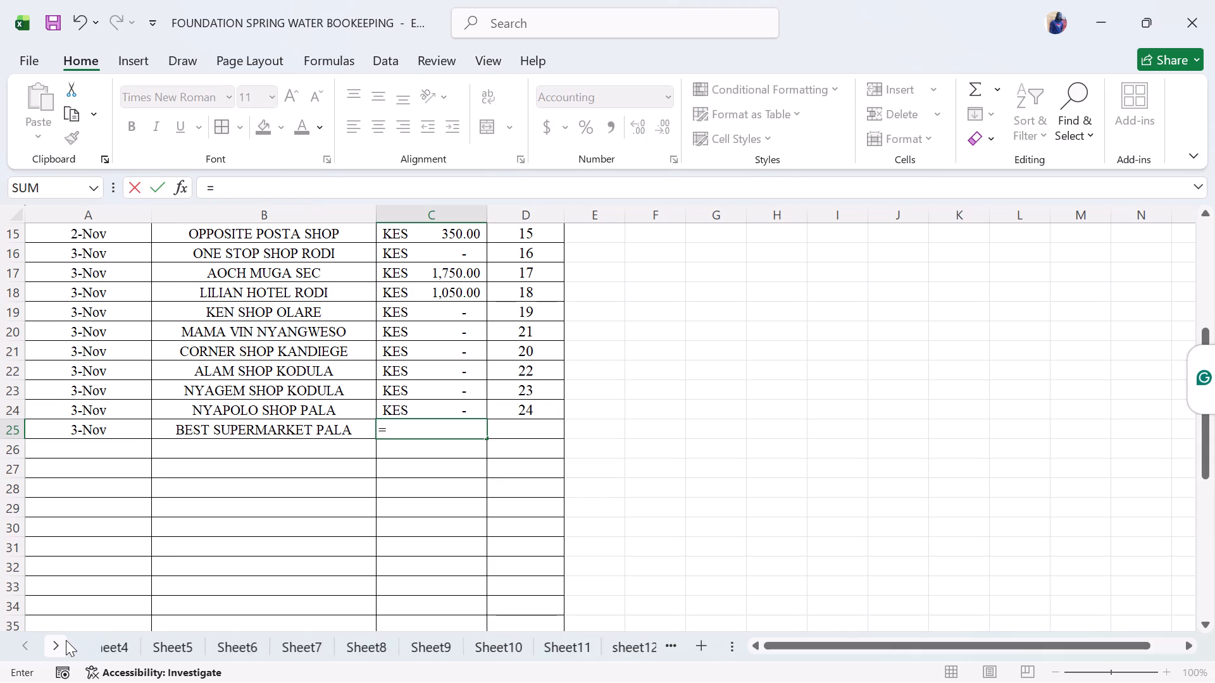
triple_click(66, 640)
triple_click(66, 640)
triple_click(66, 640)
triple_click(66, 640)
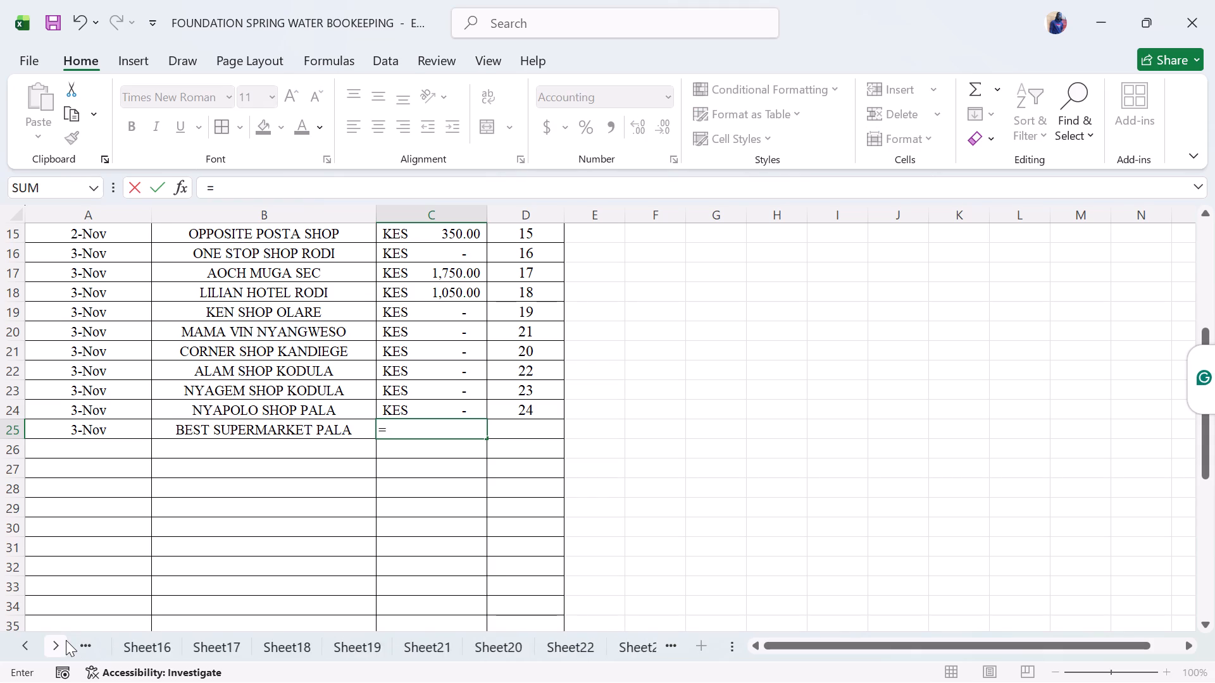
triple_click(66, 640)
triple_click(66, 640)
click(66, 640)
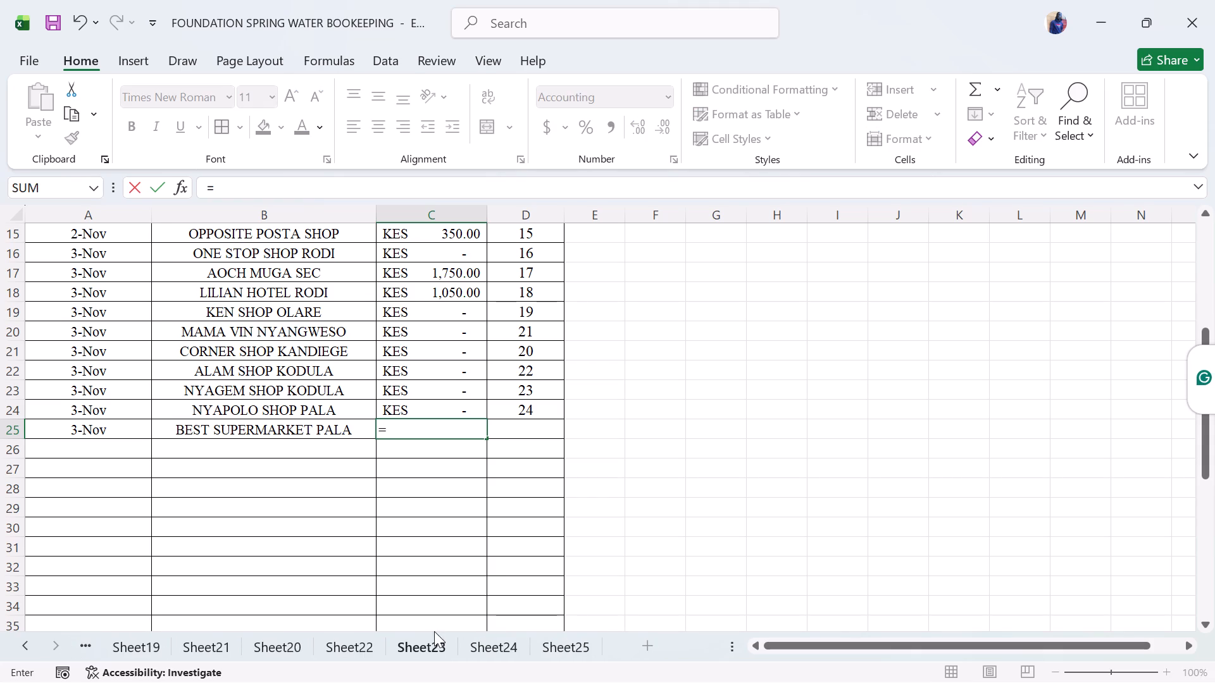
click(586, 645)
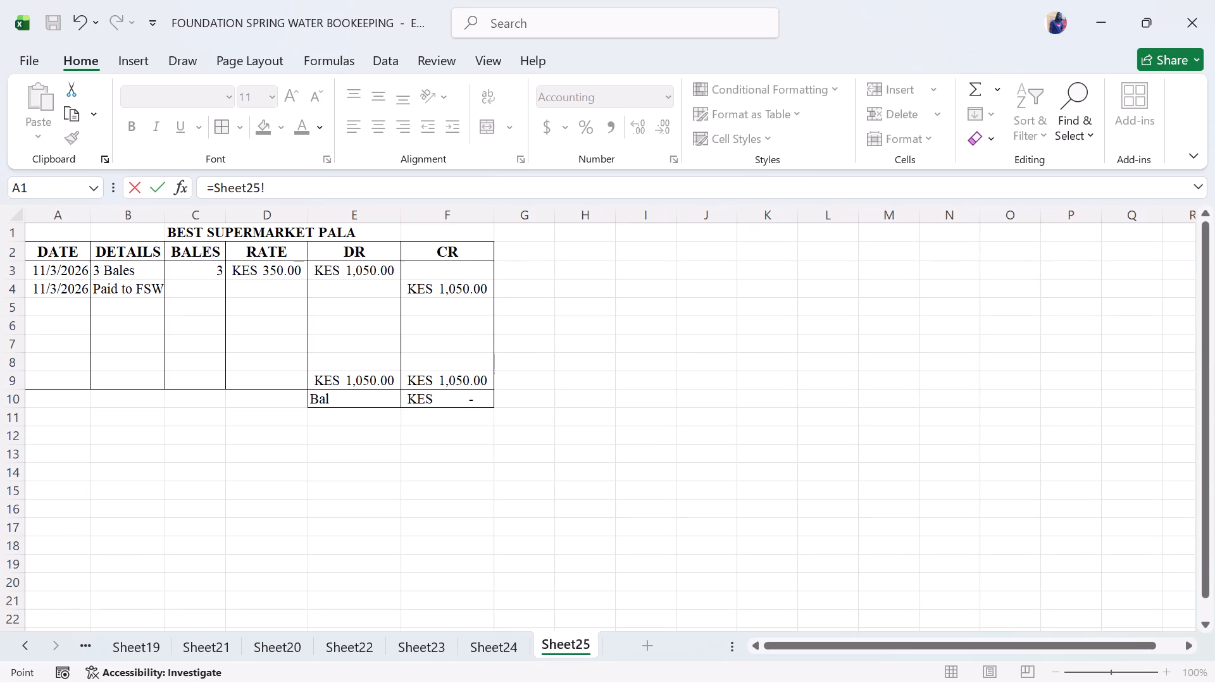
click(457, 401)
key(Return)
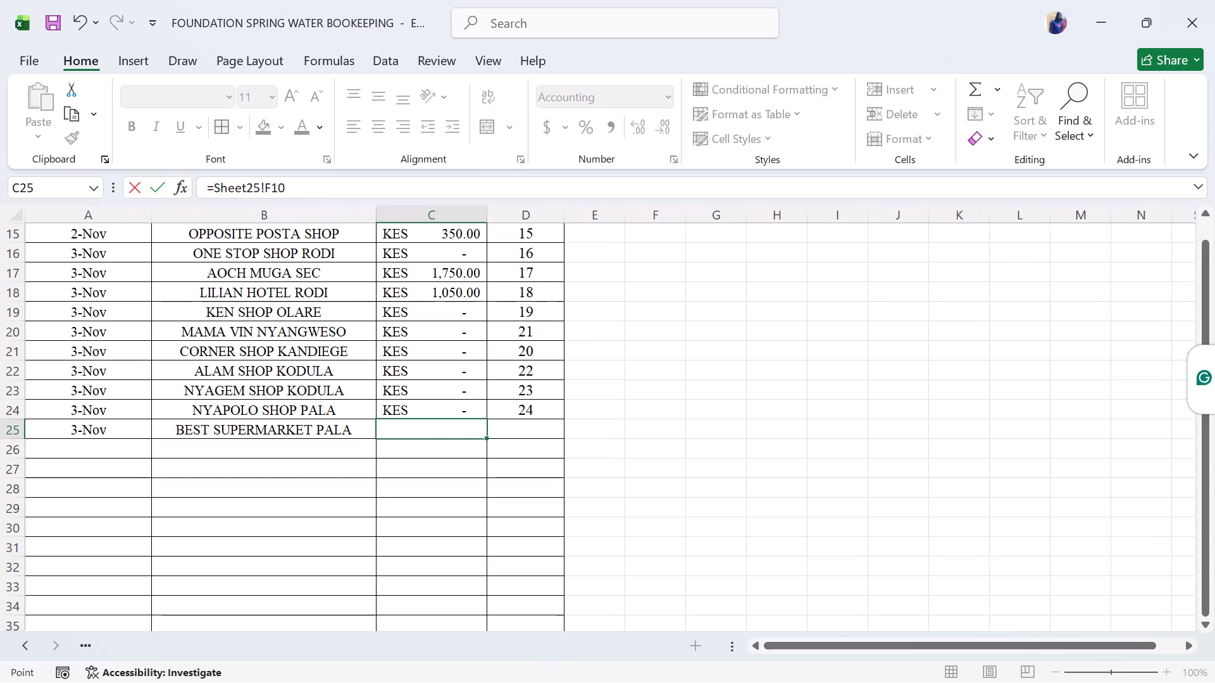
Enter sheet number 25 for Best Supermarket Pala in D25 of the debtors' ledger.
click(524, 434)
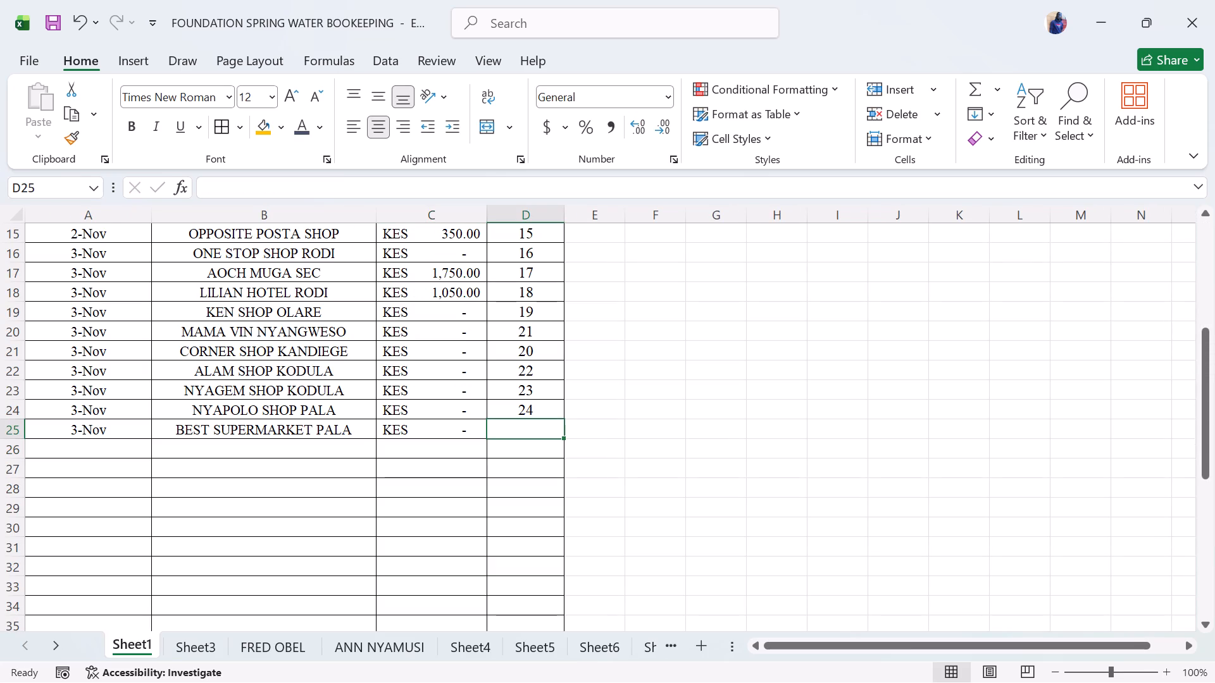
text(25)
click(704, 369)
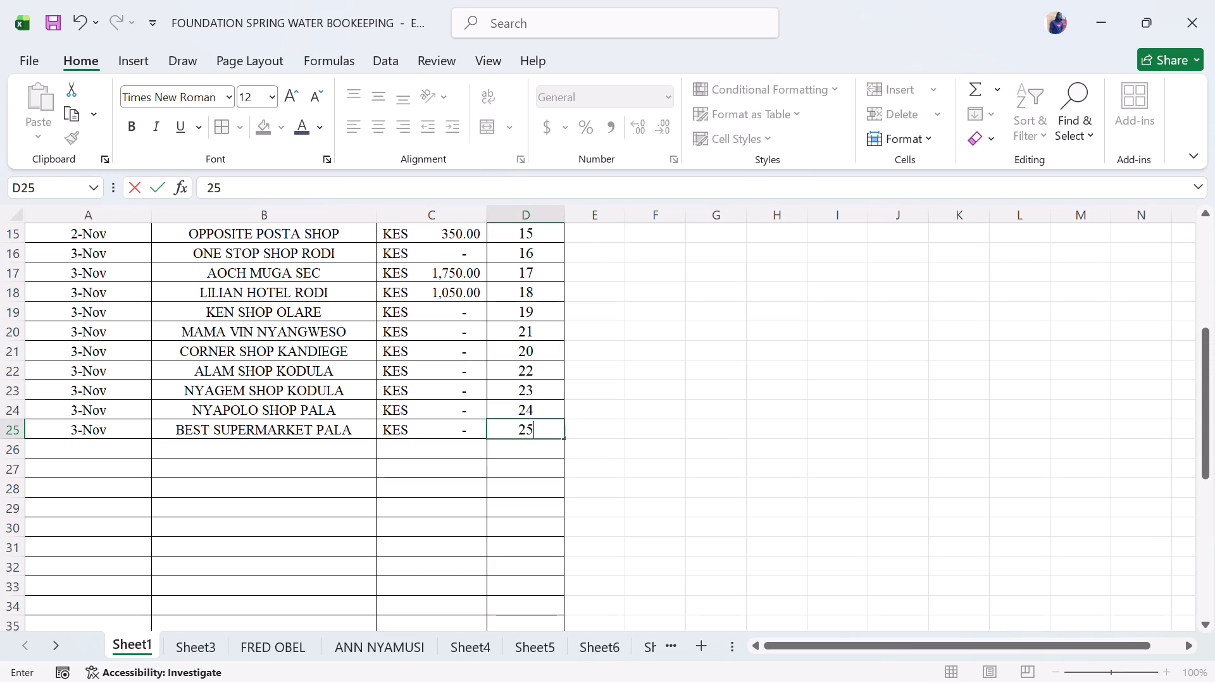
scroll(565, 328, up, 4)
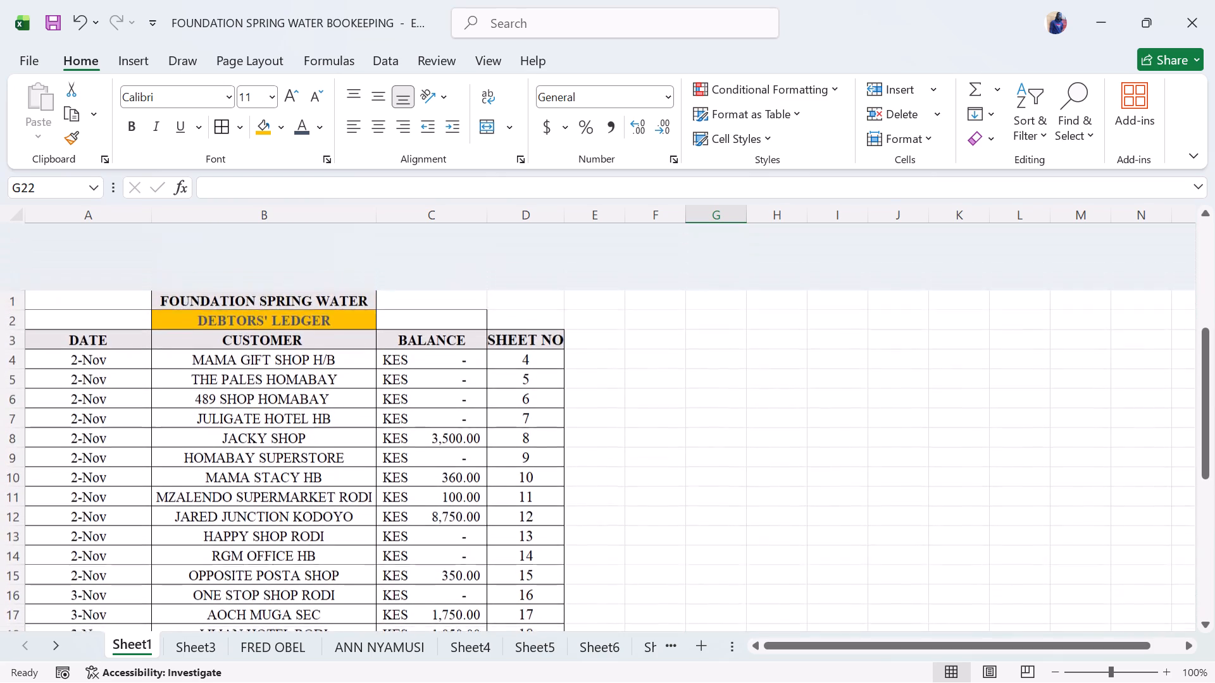
scroll(565, 328, down, 2)
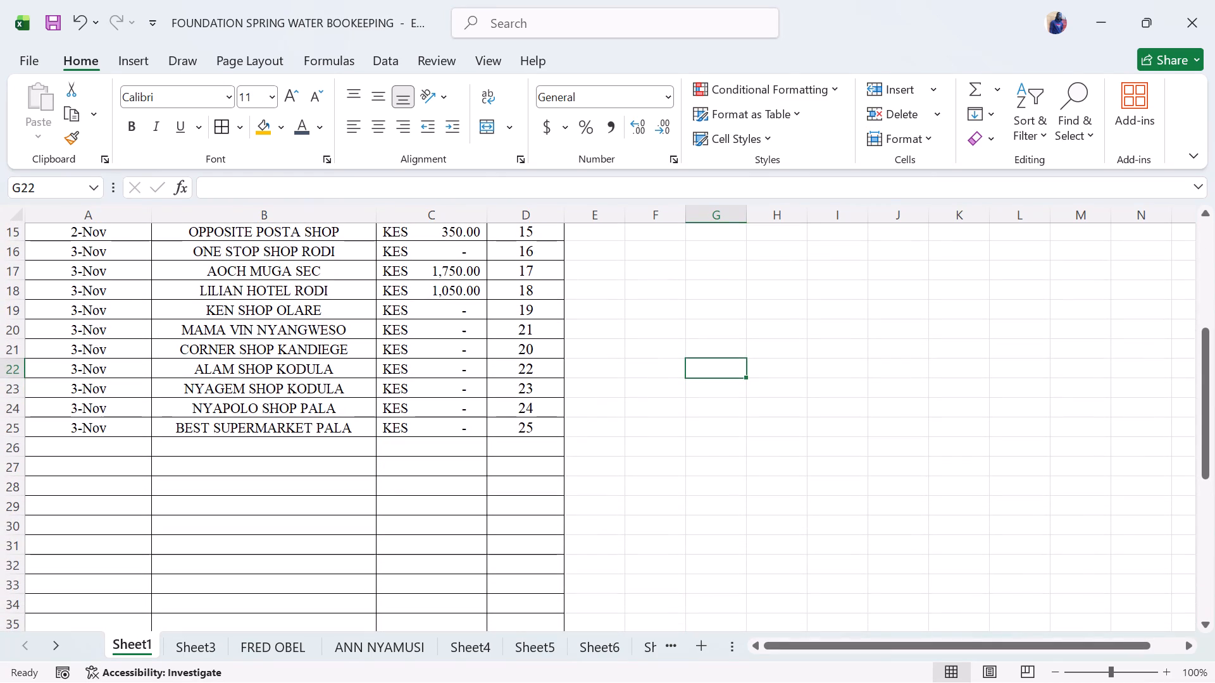
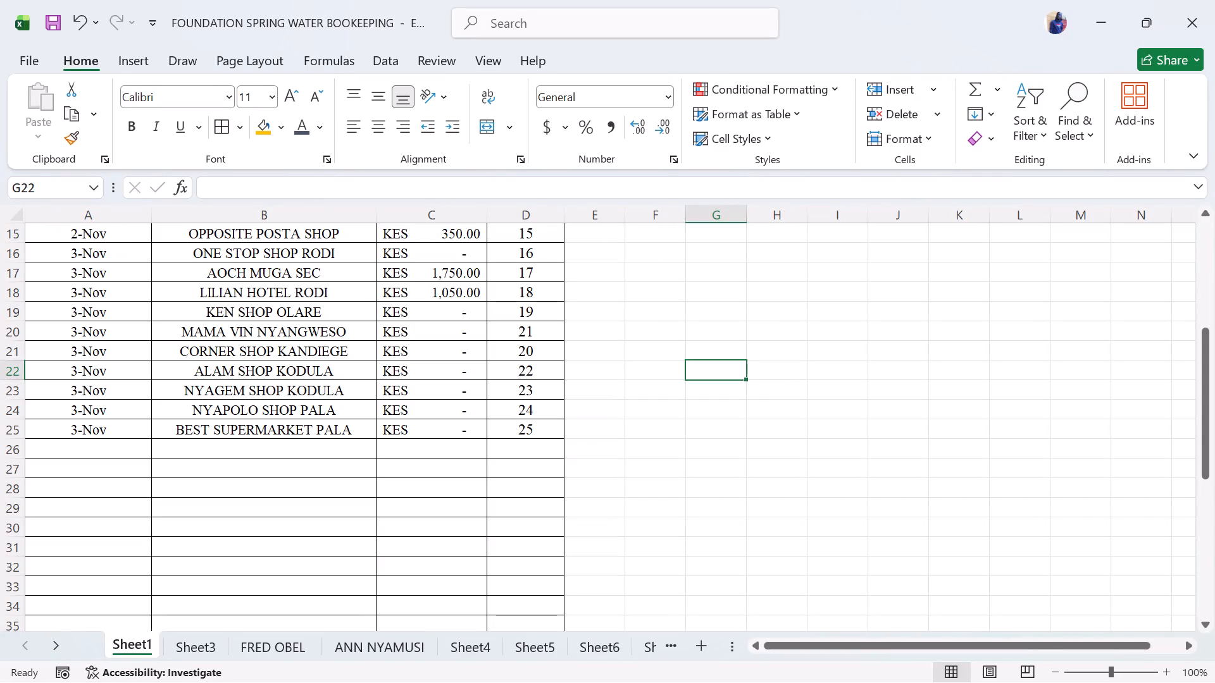
Add a new blank worksheet, Sheet26, after Sheet25 at the end of the workbook.
click(58, 637)
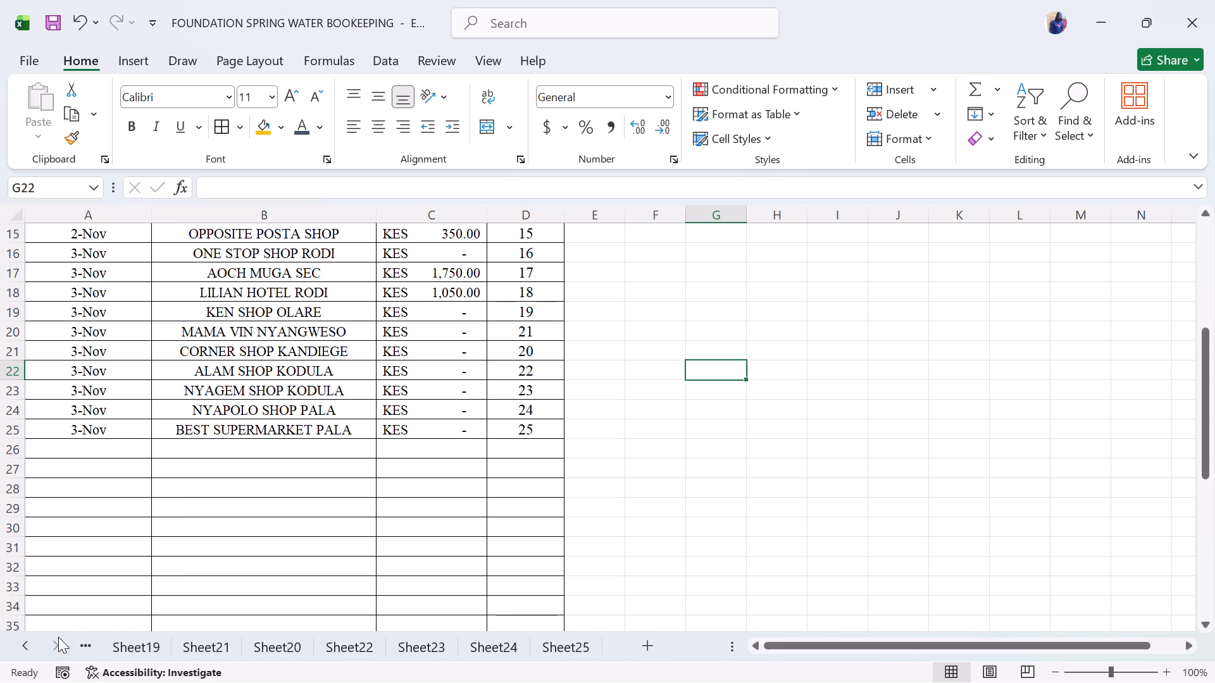
click(577, 656)
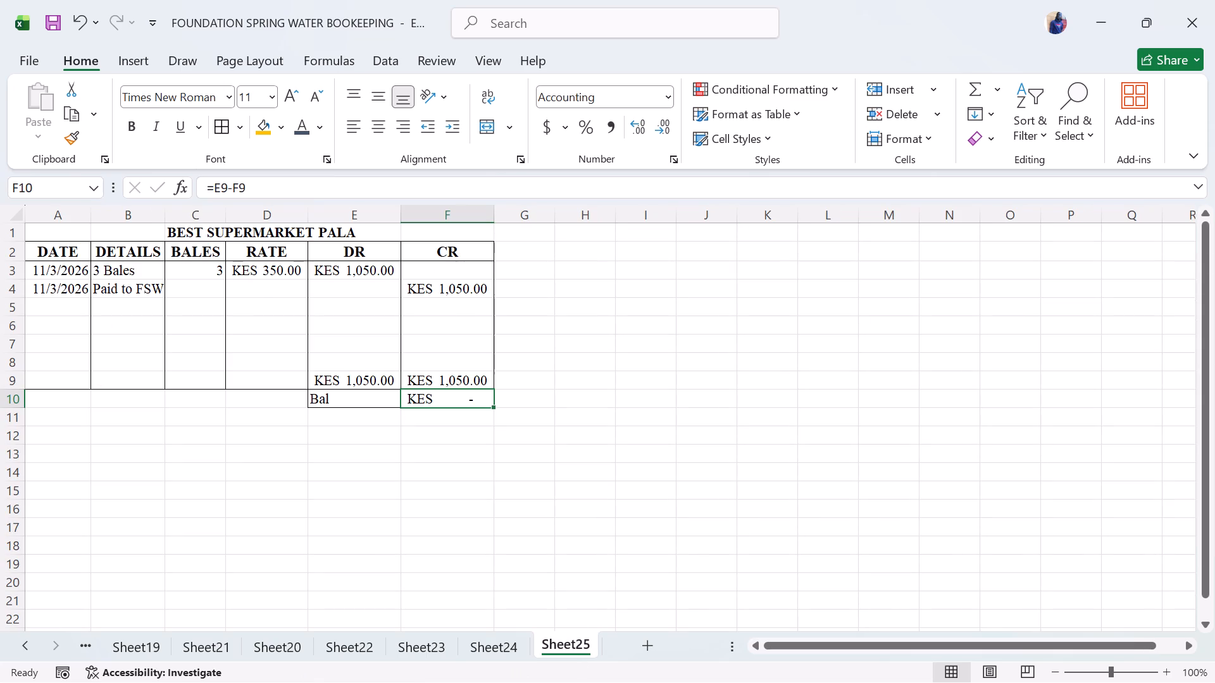
click(507, 637)
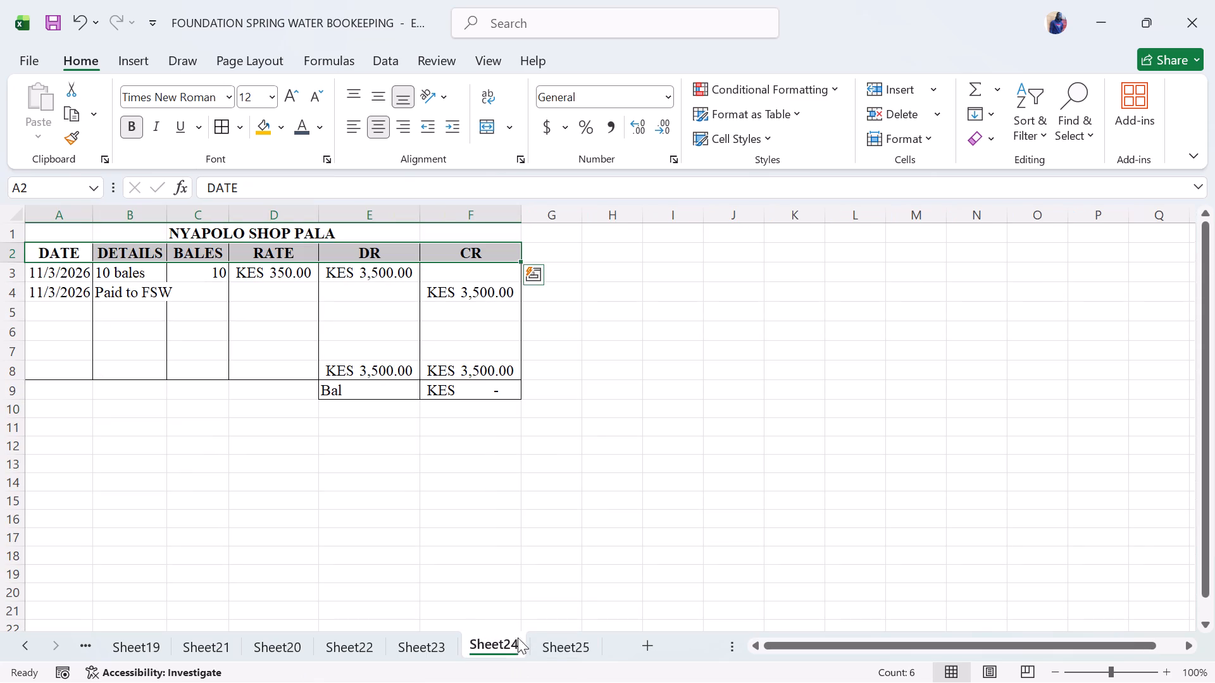
click(551, 644)
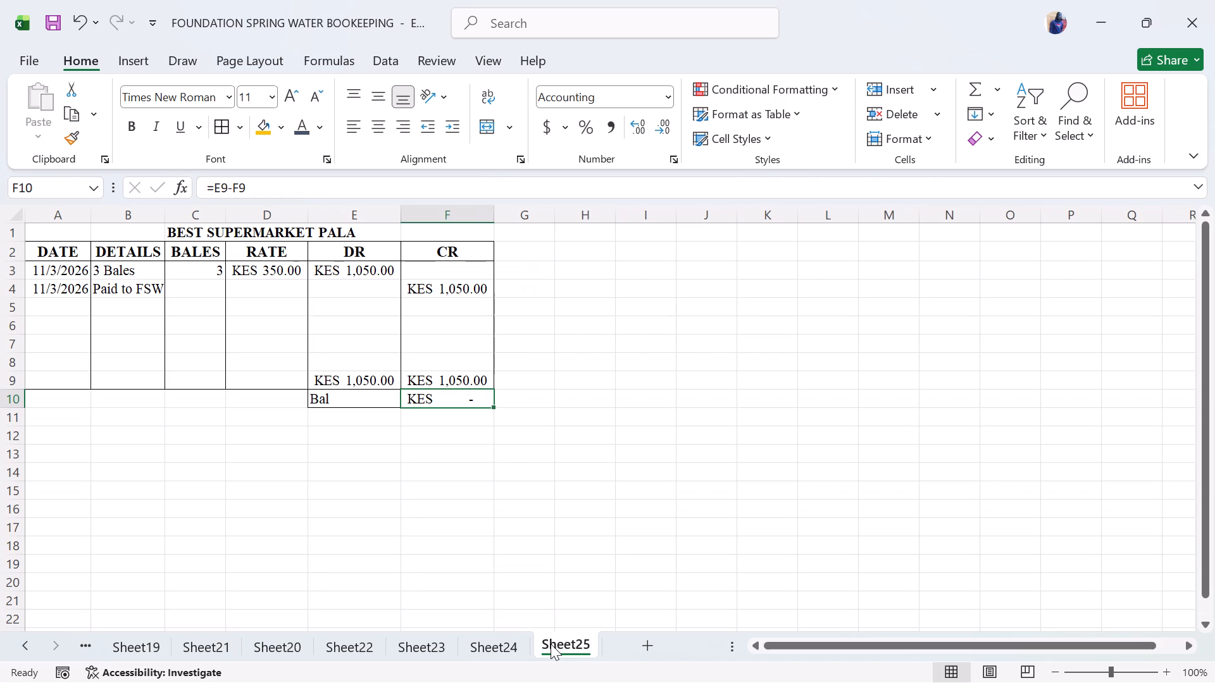
click(635, 641)
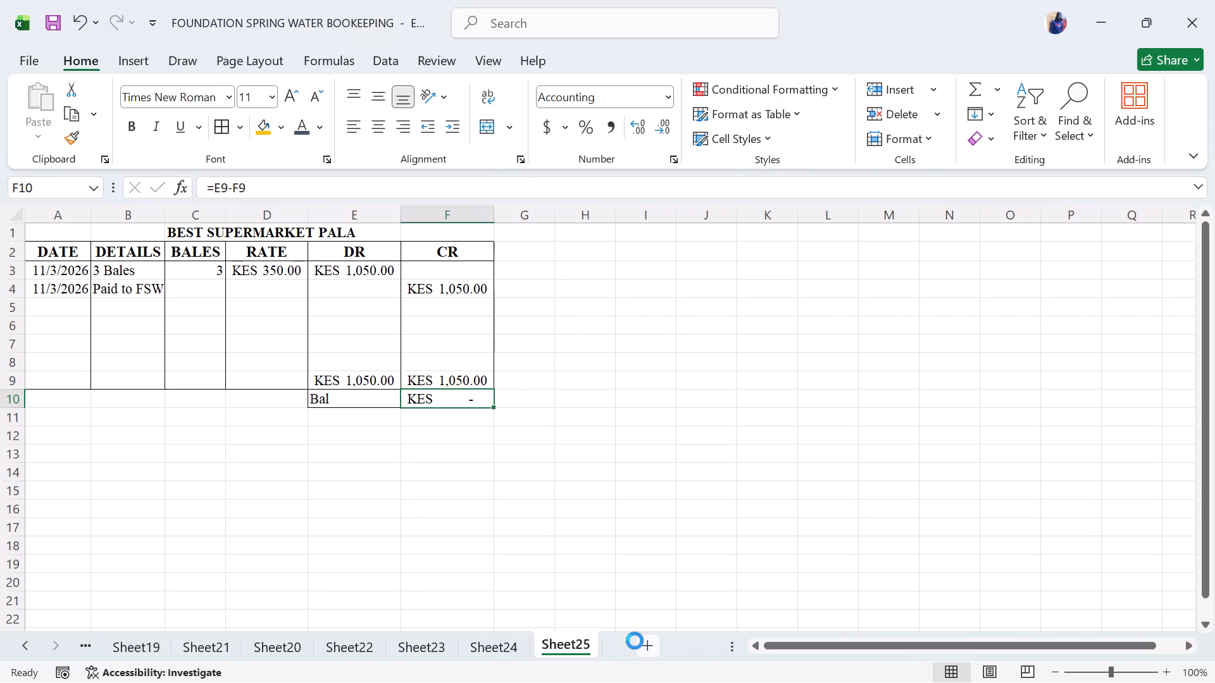
click(630, 641)
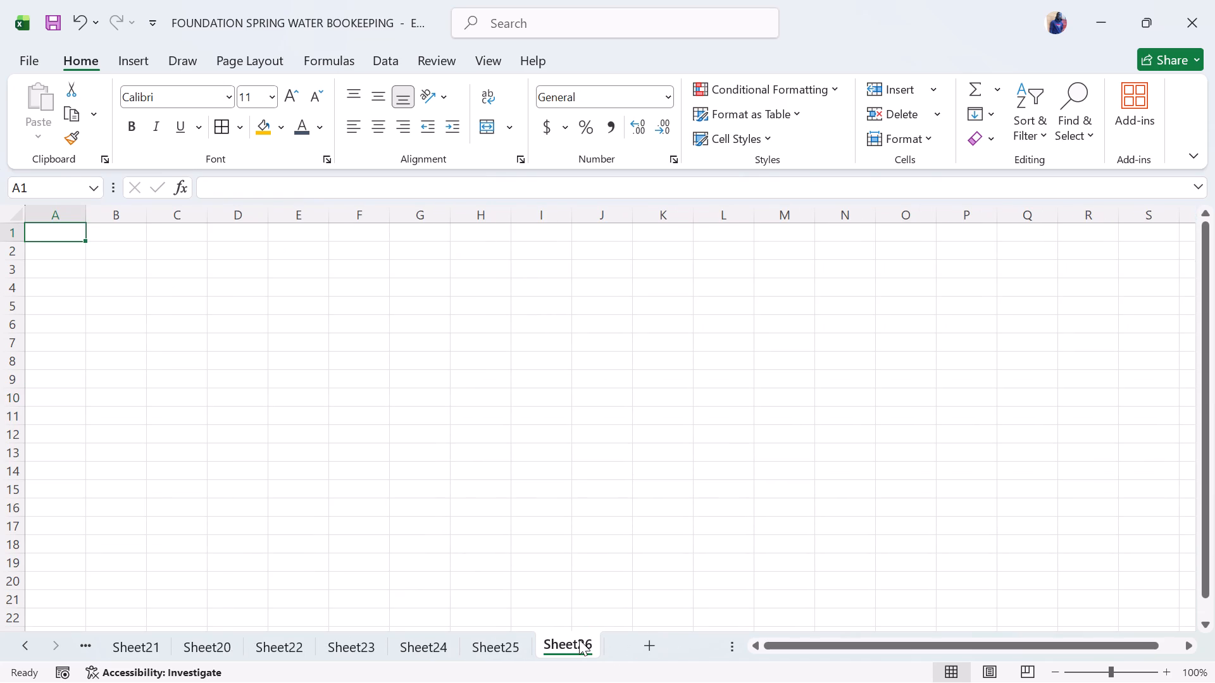
click(579, 639)
Copy the ledger header row A2:F2 from Sheet25 and paste it into A2:F2 of Sheet26.
click(485, 644)
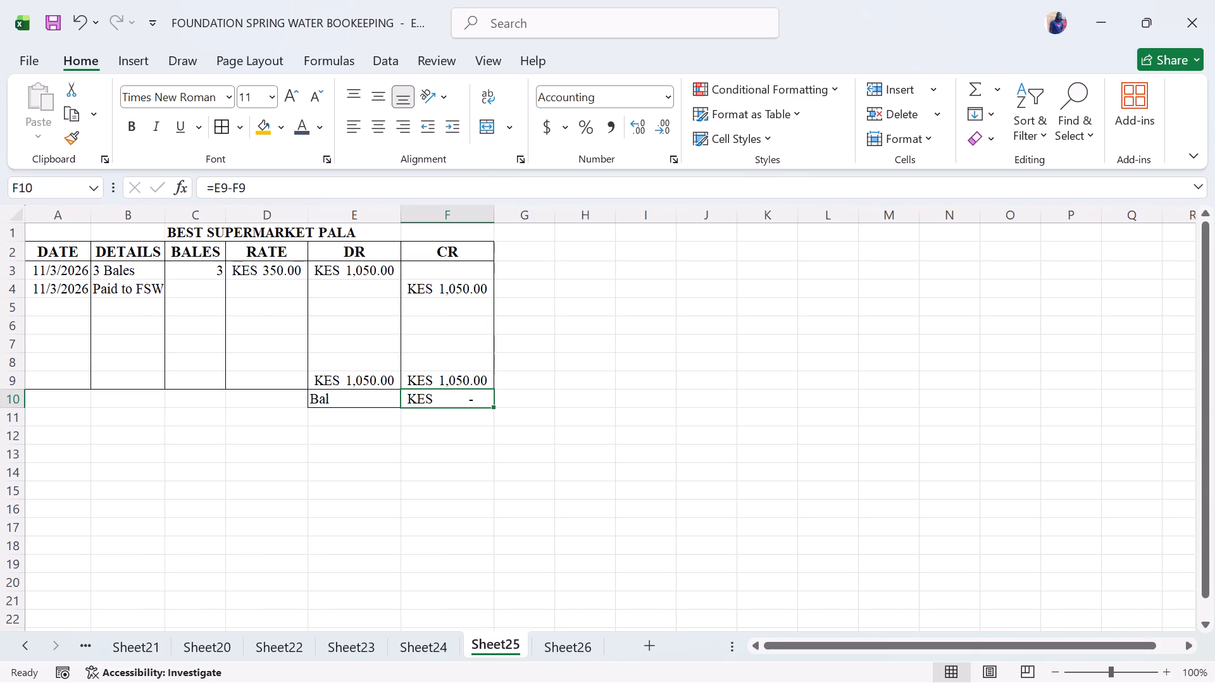
drag(44, 249, 464, 257)
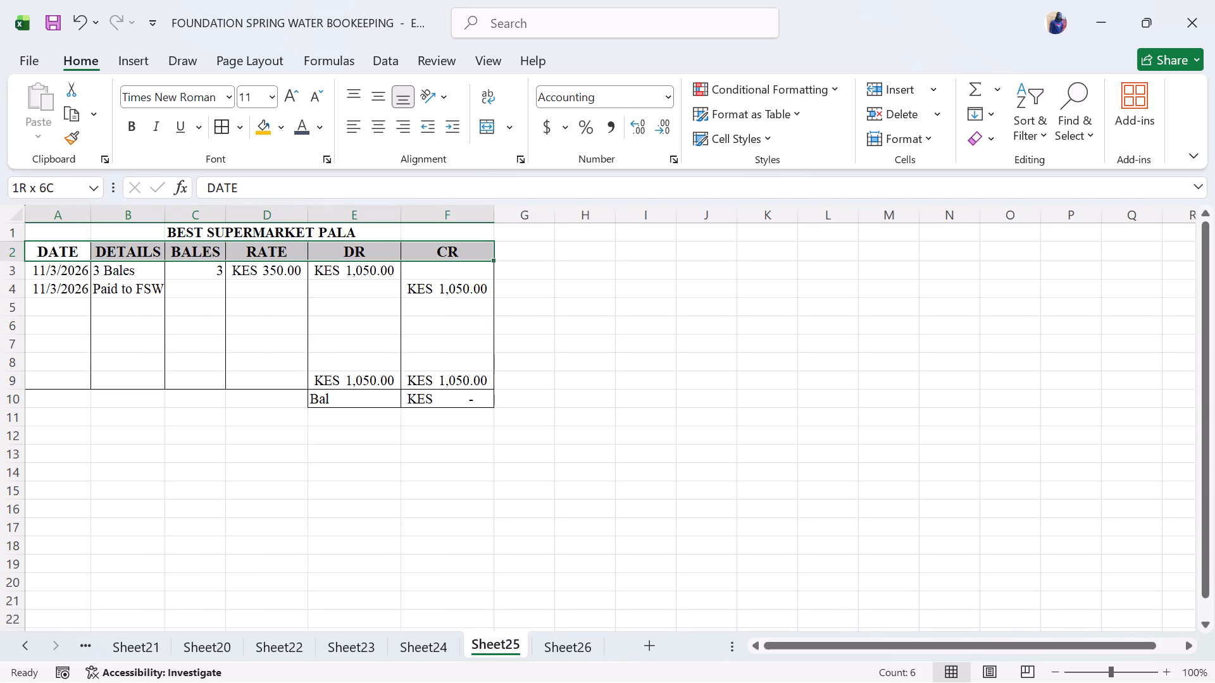
key(ctrl+c)
click(563, 643)
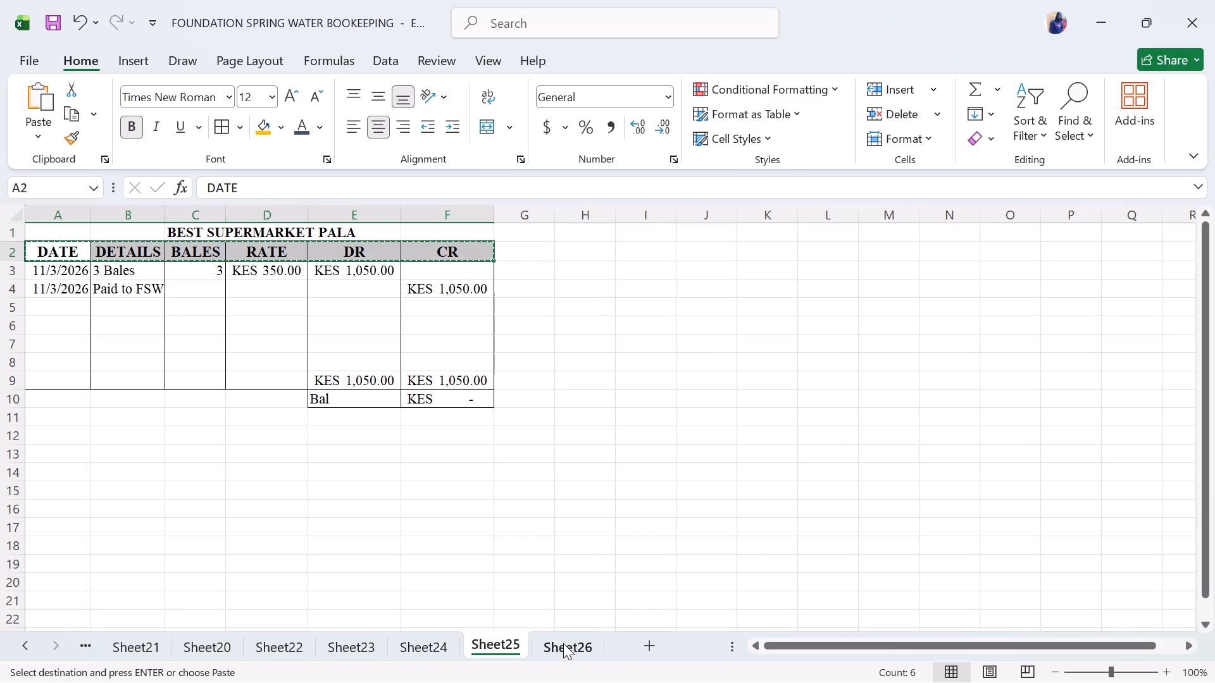
drag(54, 250, 278, 259)
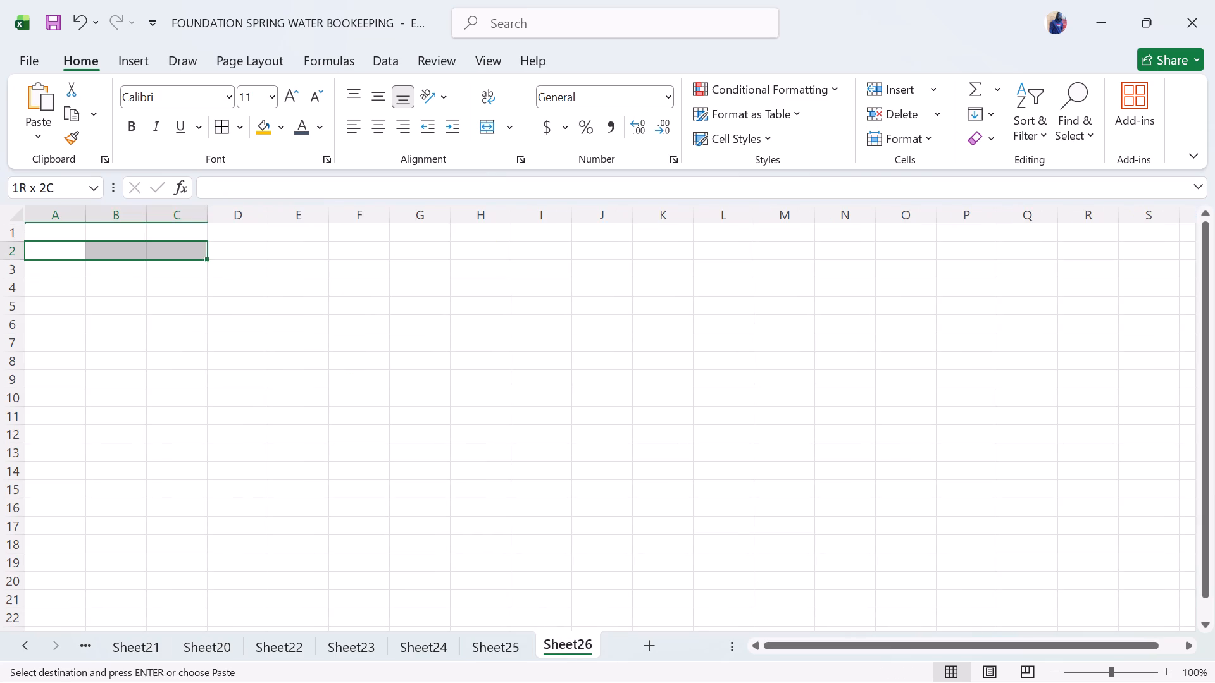
drag(278, 259, 463, 255)
key(ctrl+v)
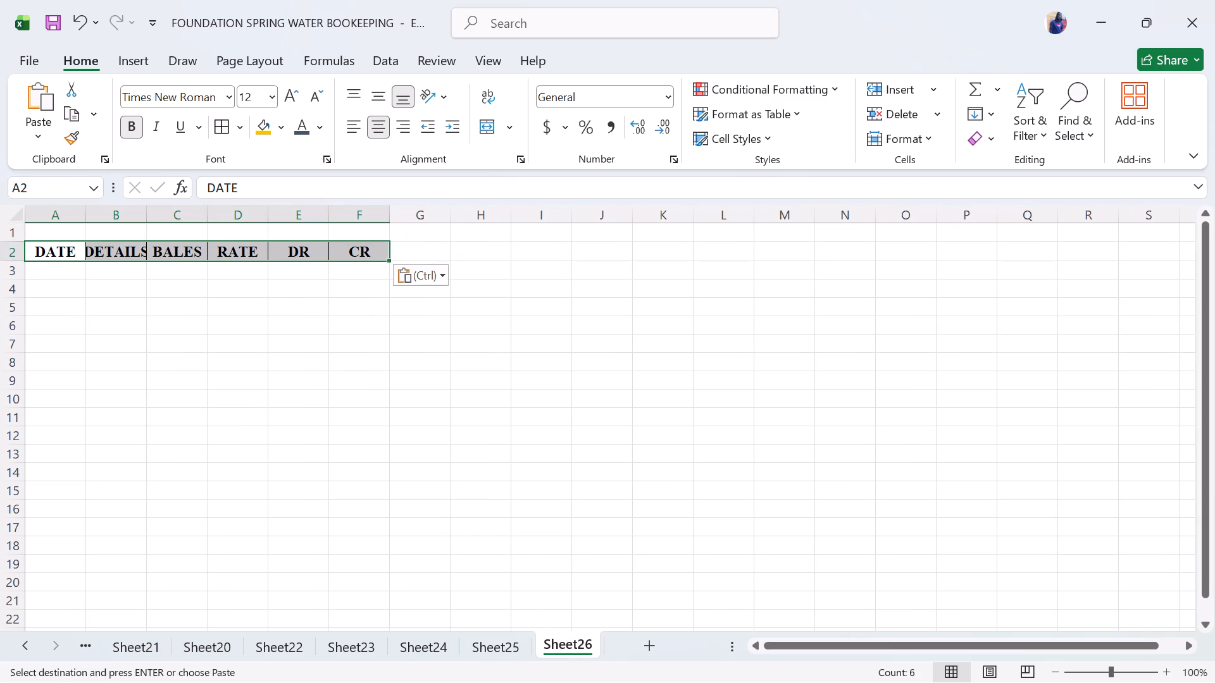
Enter the customer title SALIN SHOP ADIEDO in C1 above the header row.
click(191, 234)
text(sa)
key(BackSpace)
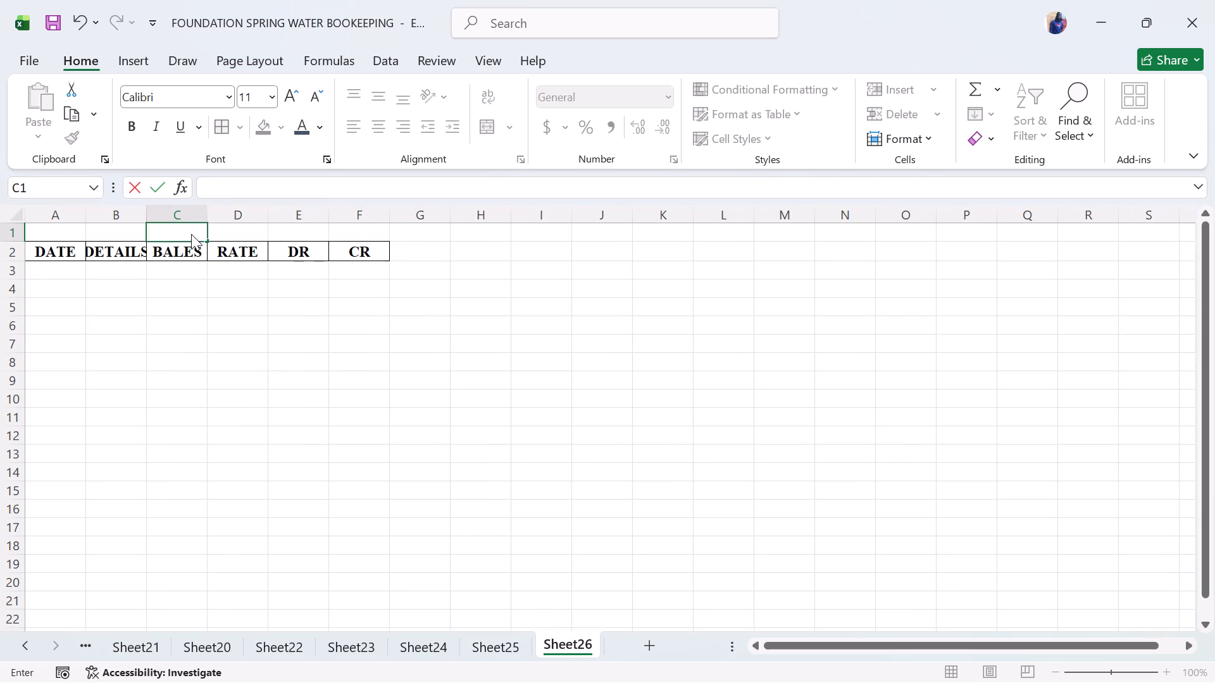
text(SALIN SHOP ADIEDO)
Enter the date 11/3/2026 in A3 and autofit the width of column A.
click(49, 266)
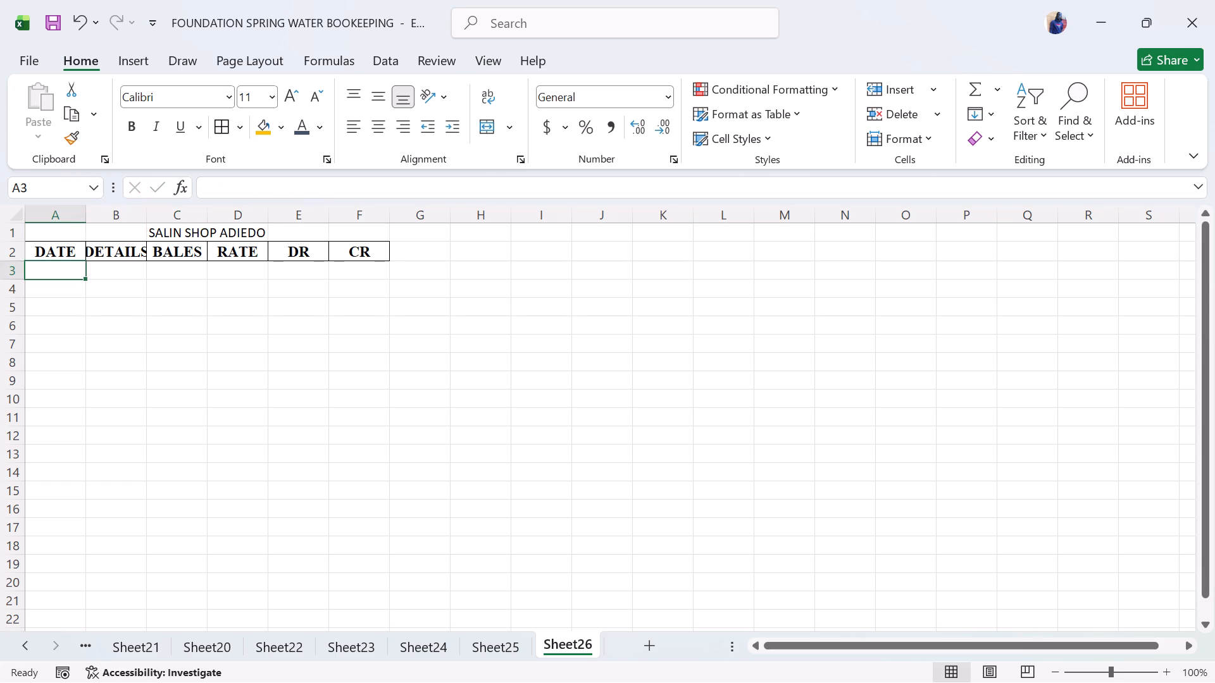
key(3)
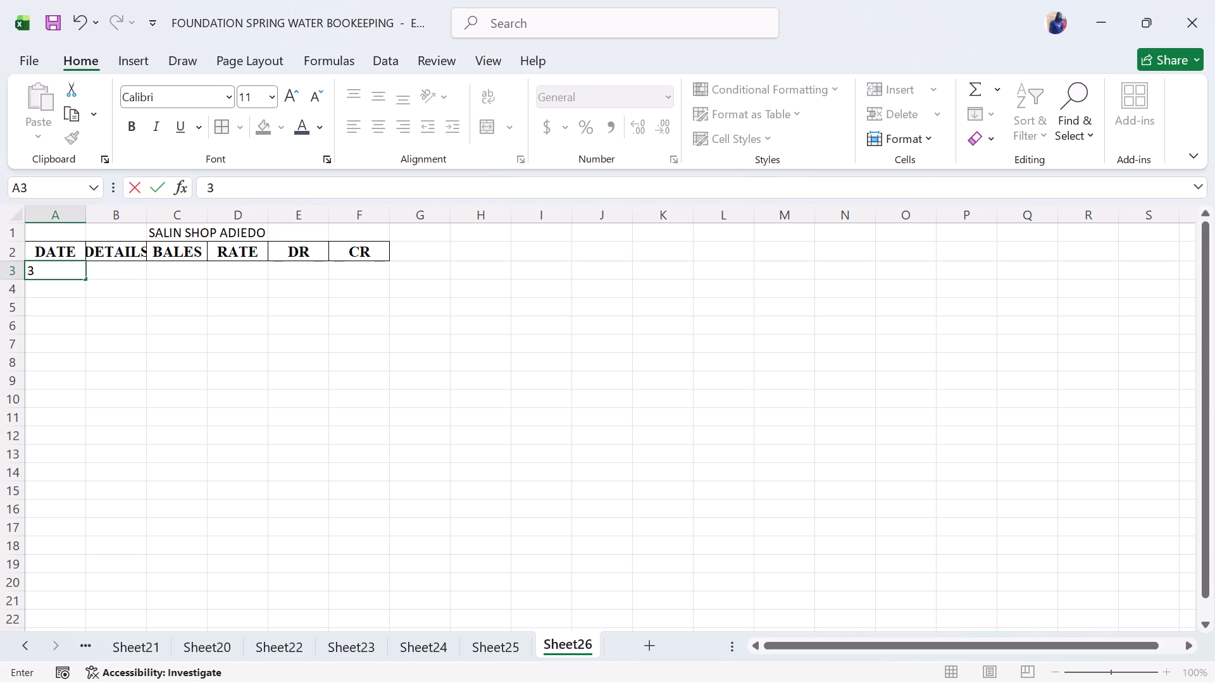
key(BackSpace)
text(11/3/2026)
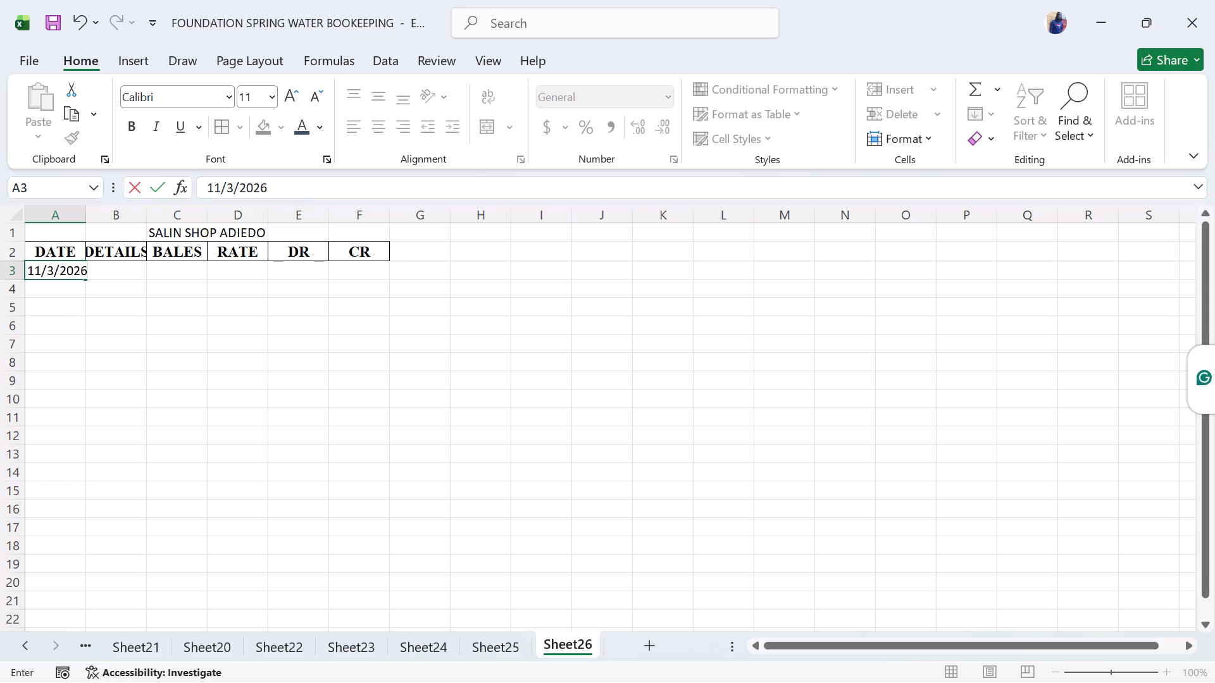
double_click(83, 216)
Complete the sale entry in row 3 with details 3 Bales, bales 3 and rate 350.
click(116, 268)
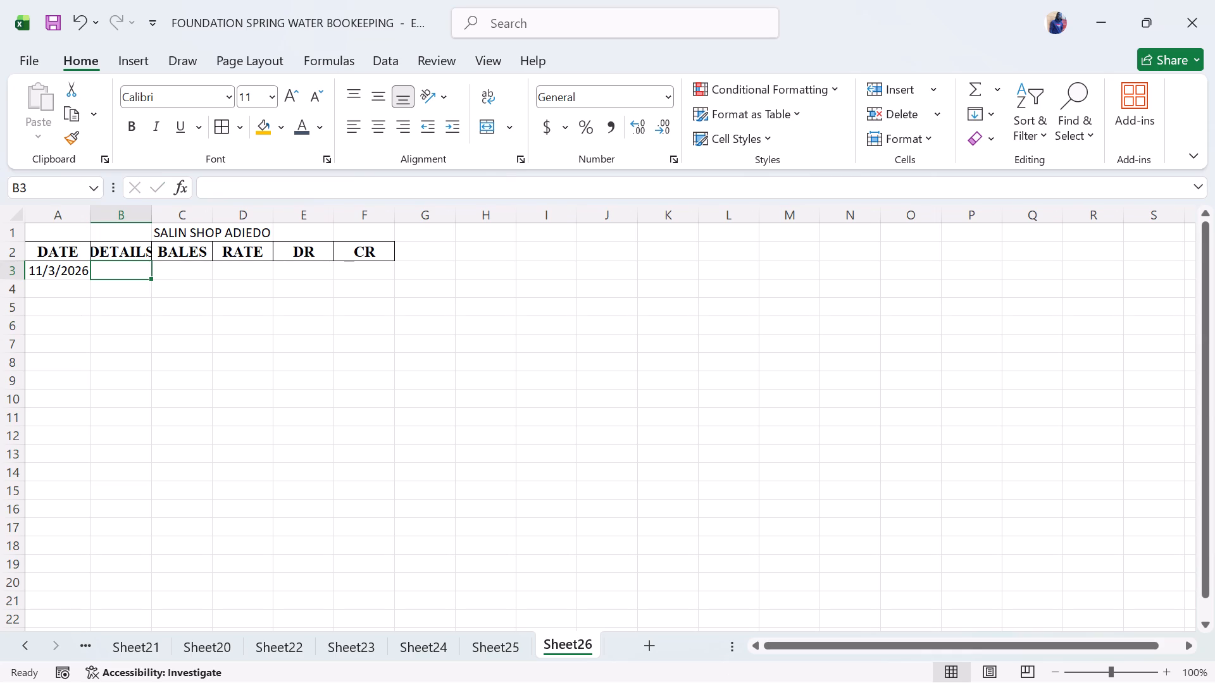
text(3 BALES)
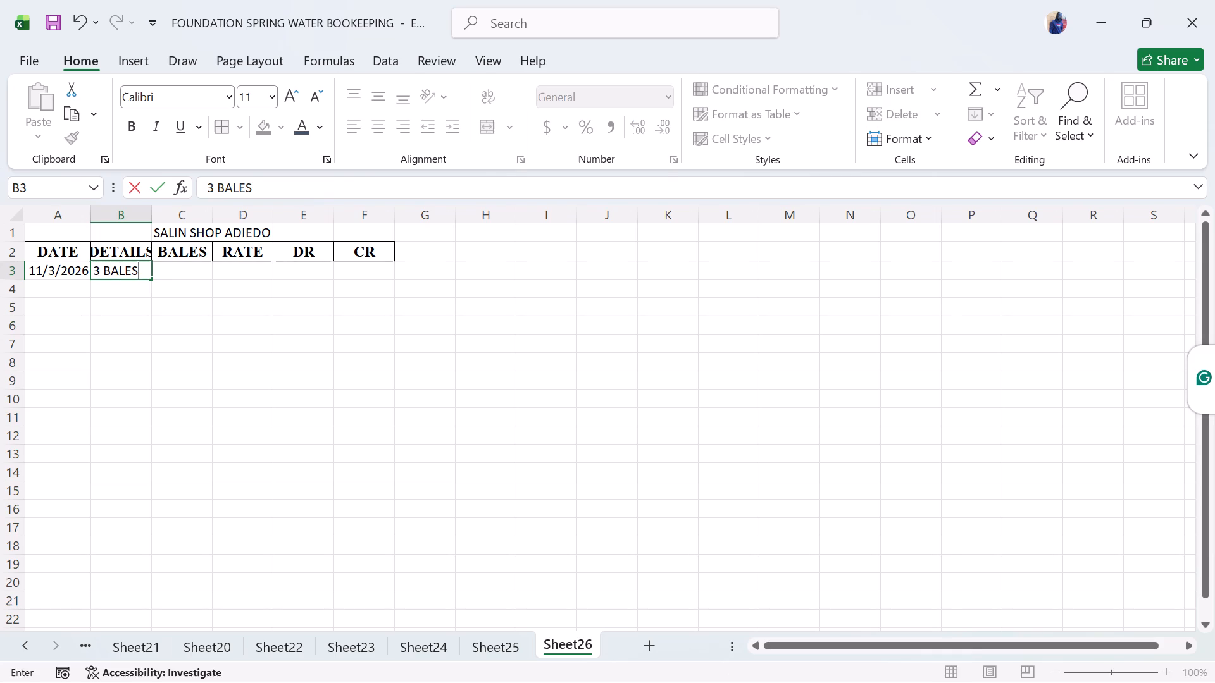
key(BackSpace)
key(BackSpace)
key(BackSpace)
key(BackSpace)
key(a)
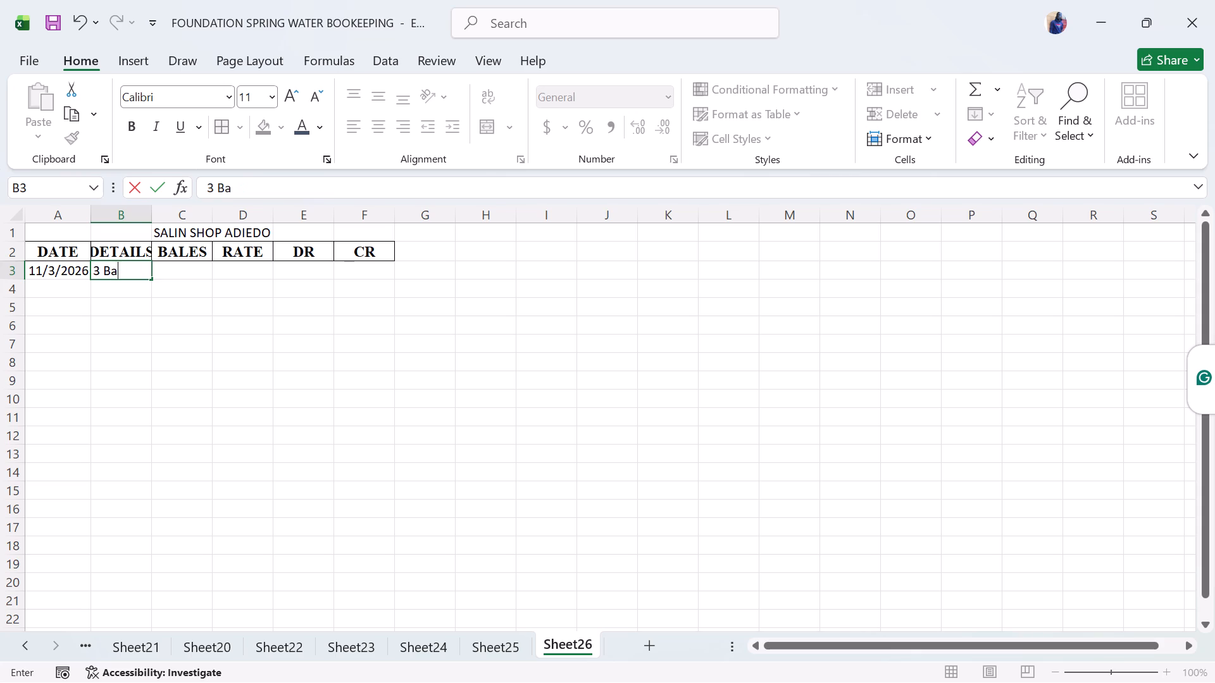
text(les)
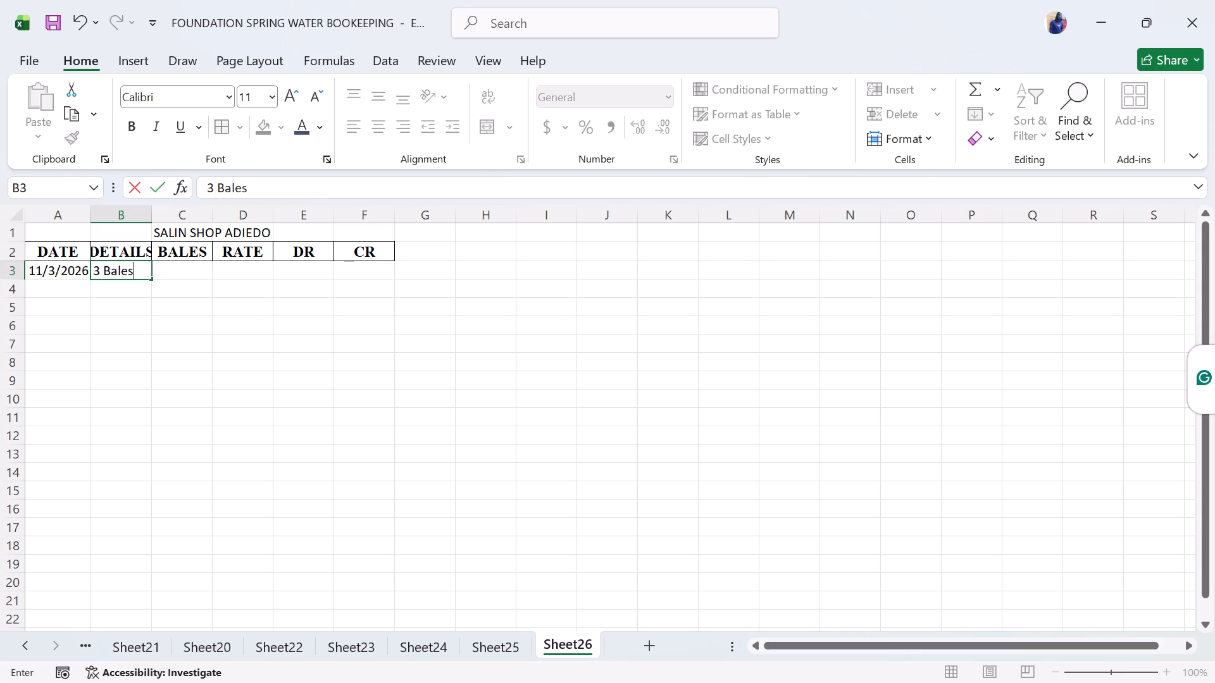
click(167, 267)
key(3)
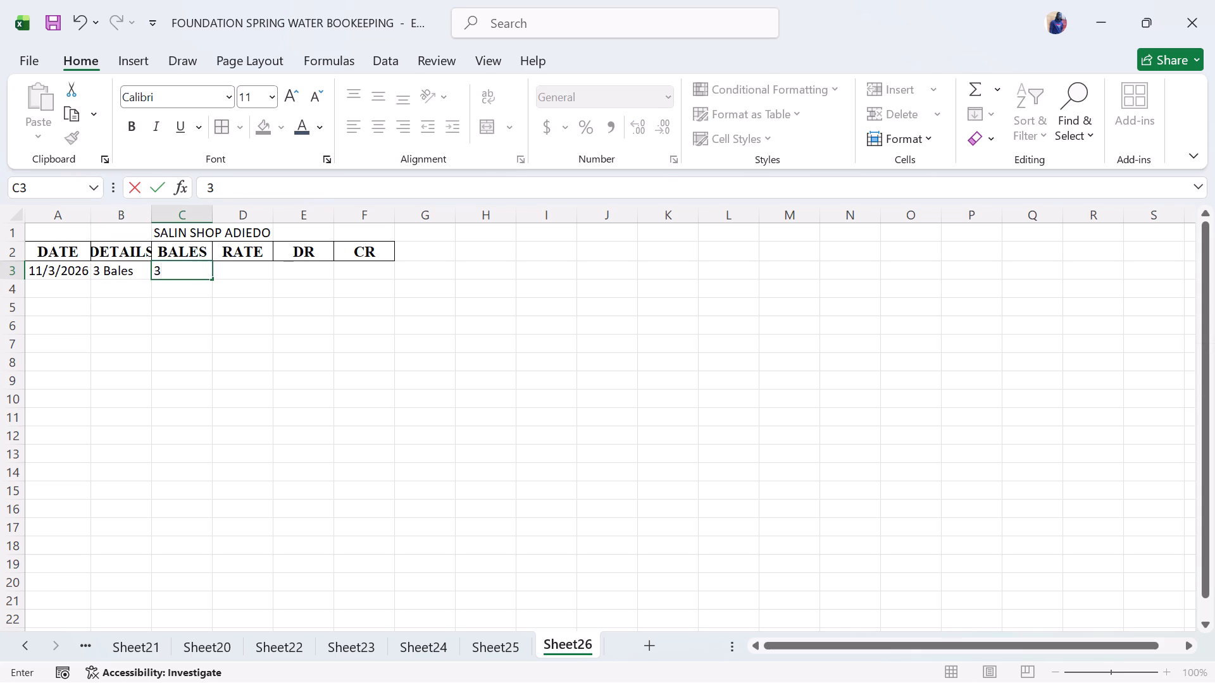
click(232, 268)
text(350)
Calculate the DR amount in E3 by multiplying bales by rate with the formula =C3*D3.
click(325, 266)
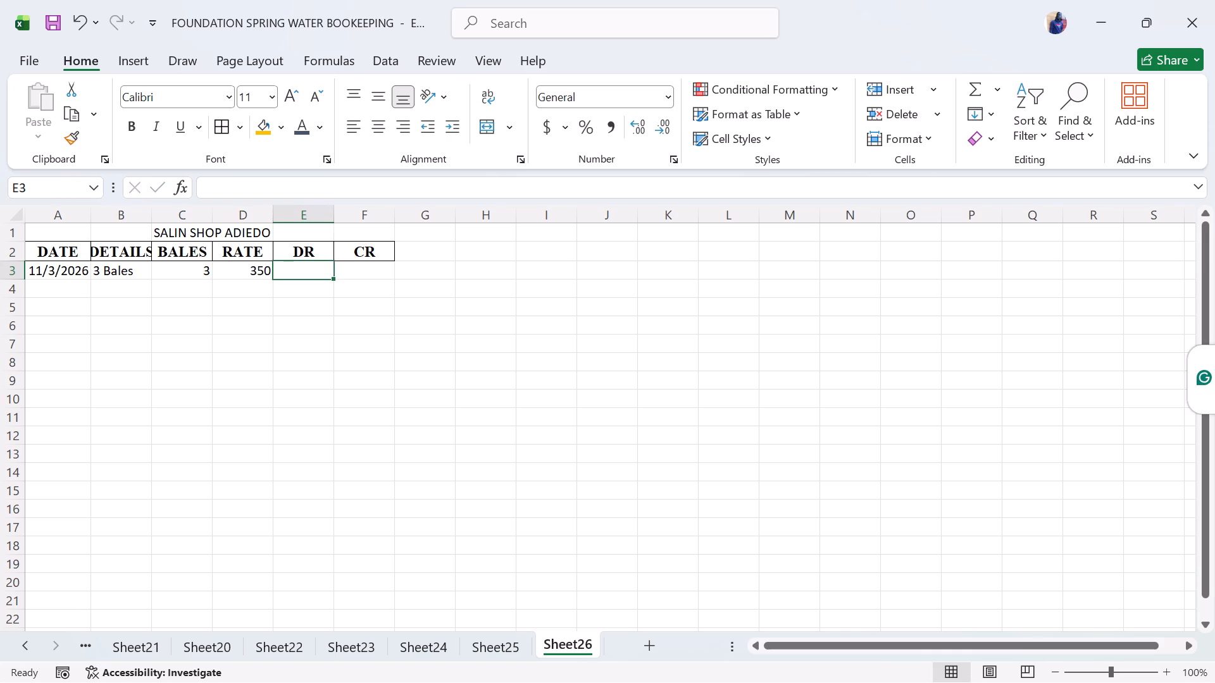
click(295, 273)
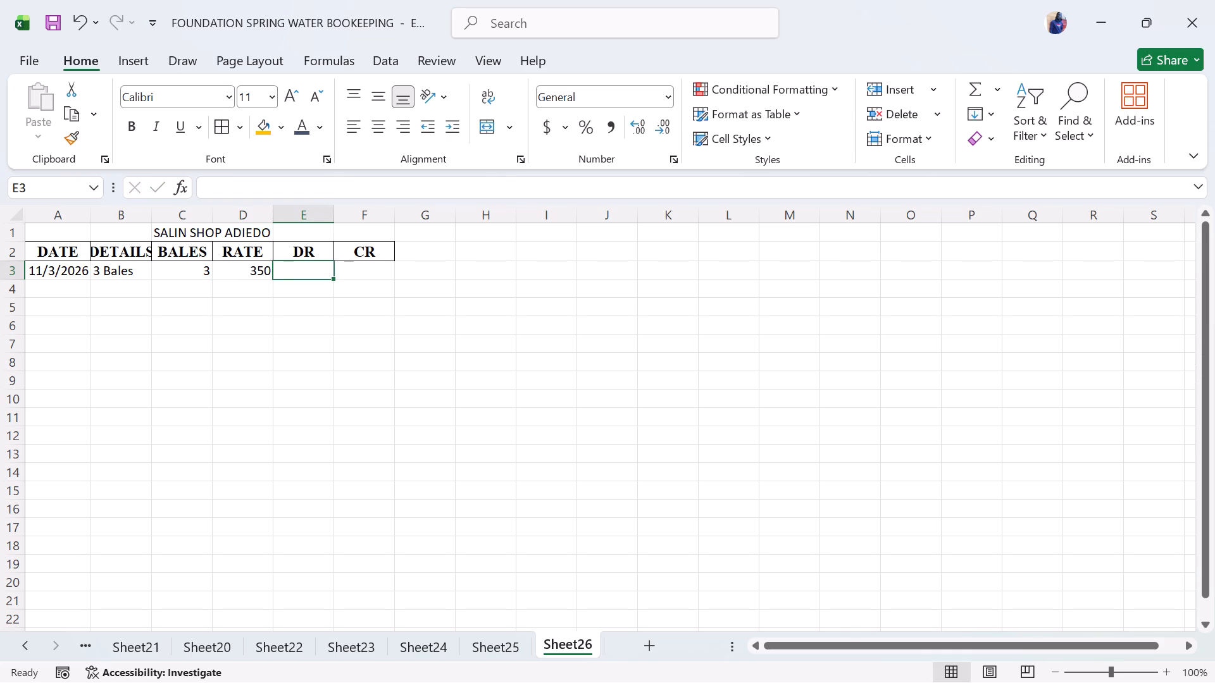
key(equal)
click(192, 276)
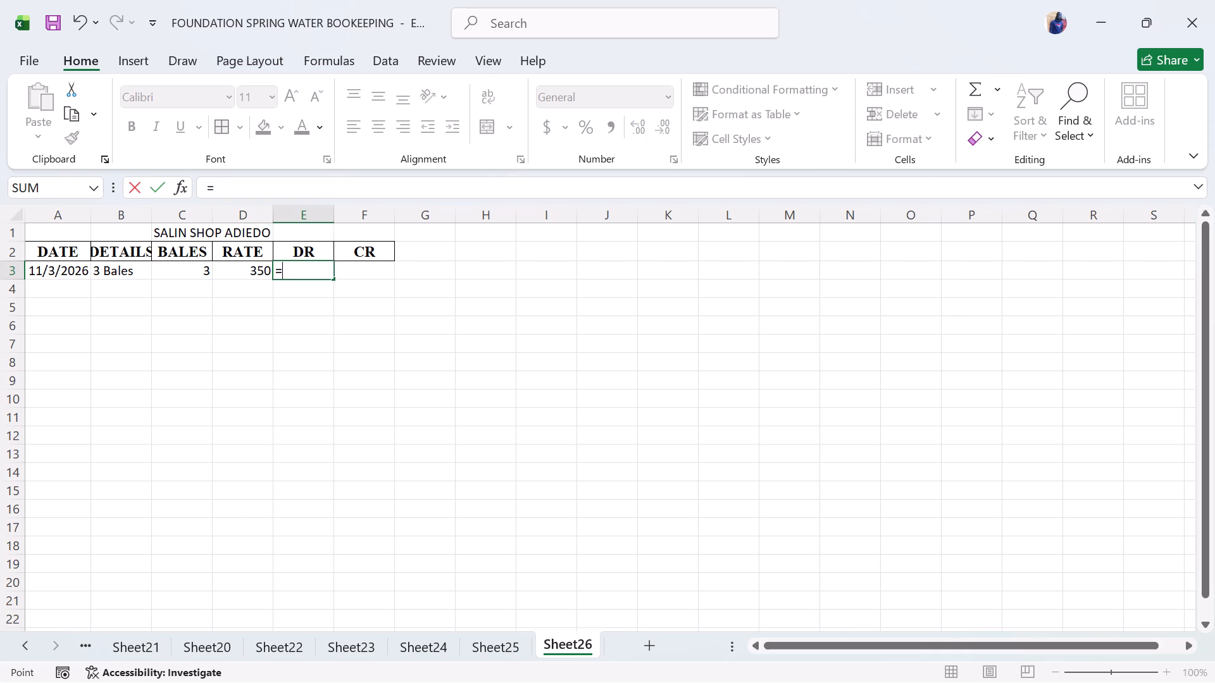
key(shift+asterisk)
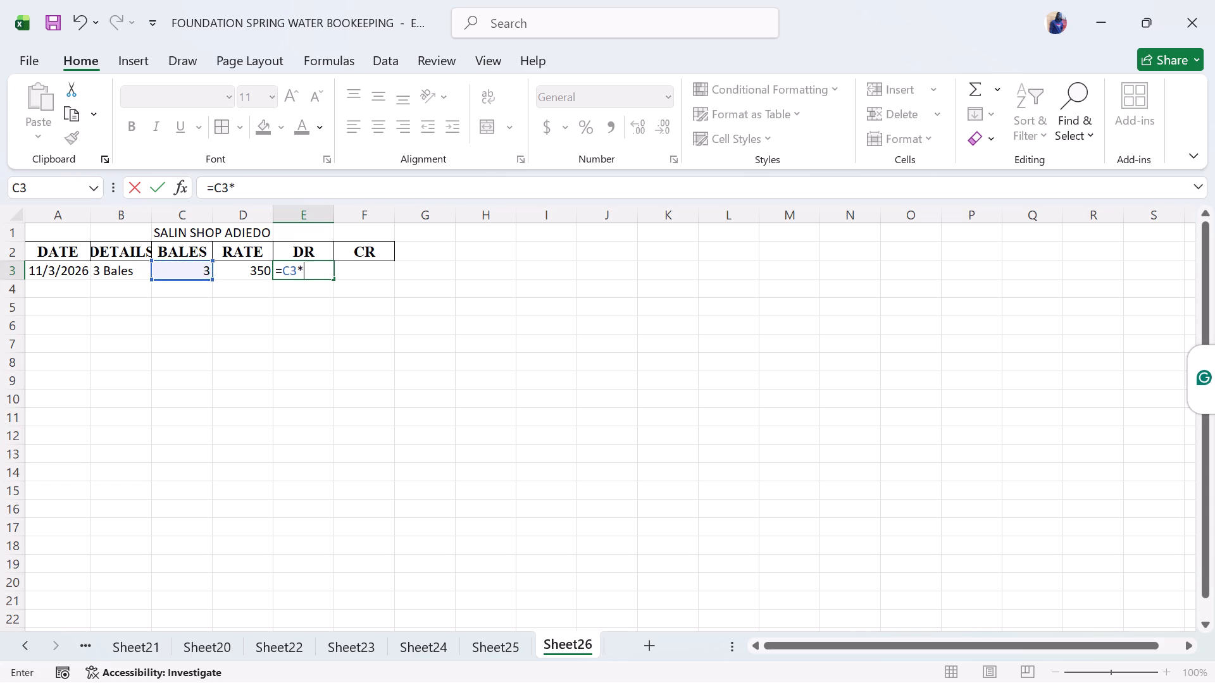
click(226, 279)
key(Return)
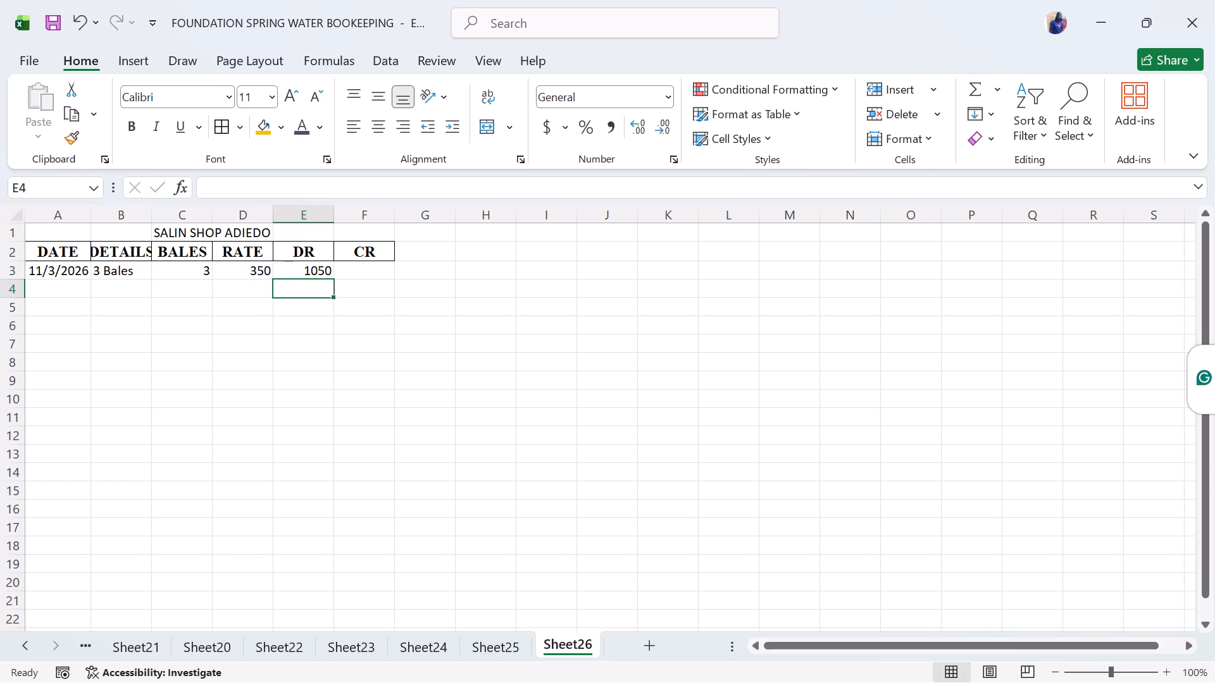
Record the payment entry in row 4 with date 11/3/2026 and details Paid to FSW.
click(345, 273)
click(64, 285)
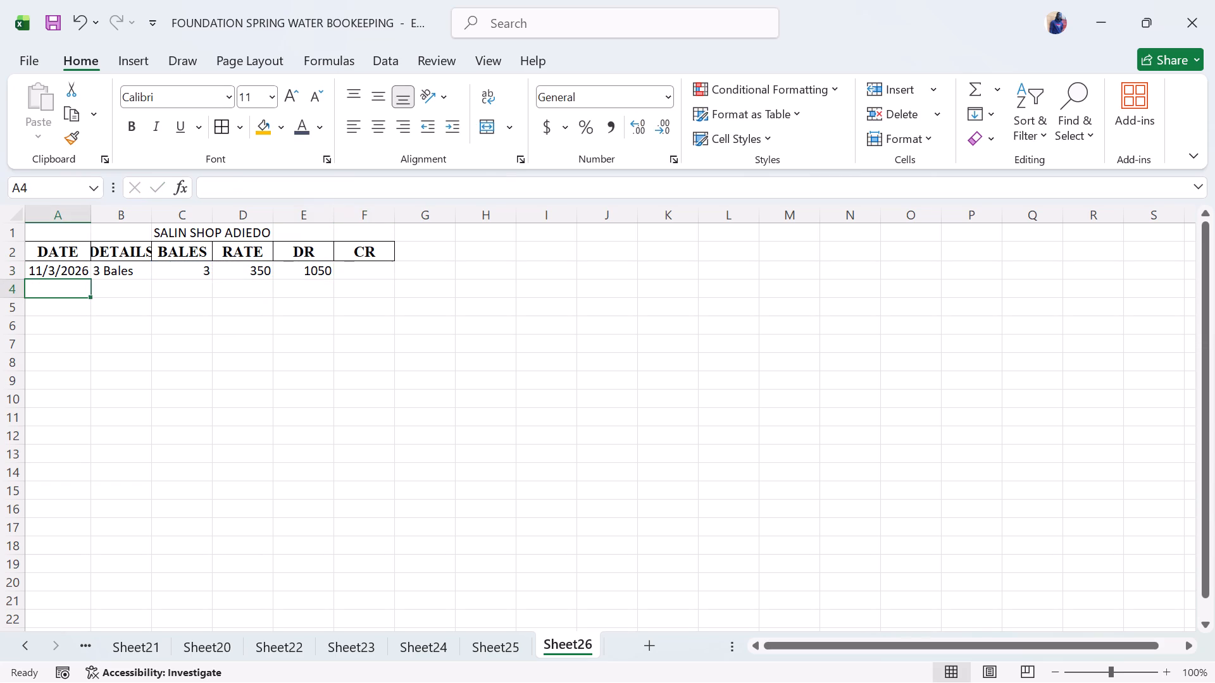
text(11/3/)
text(2026)
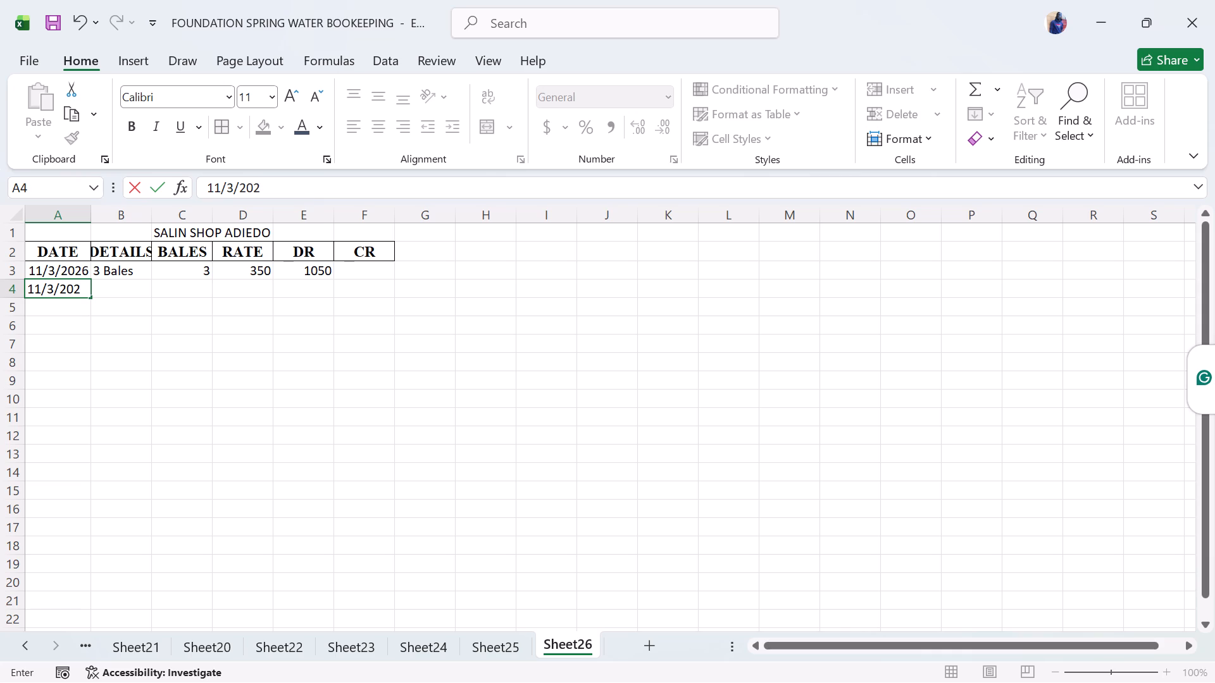
click(130, 290)
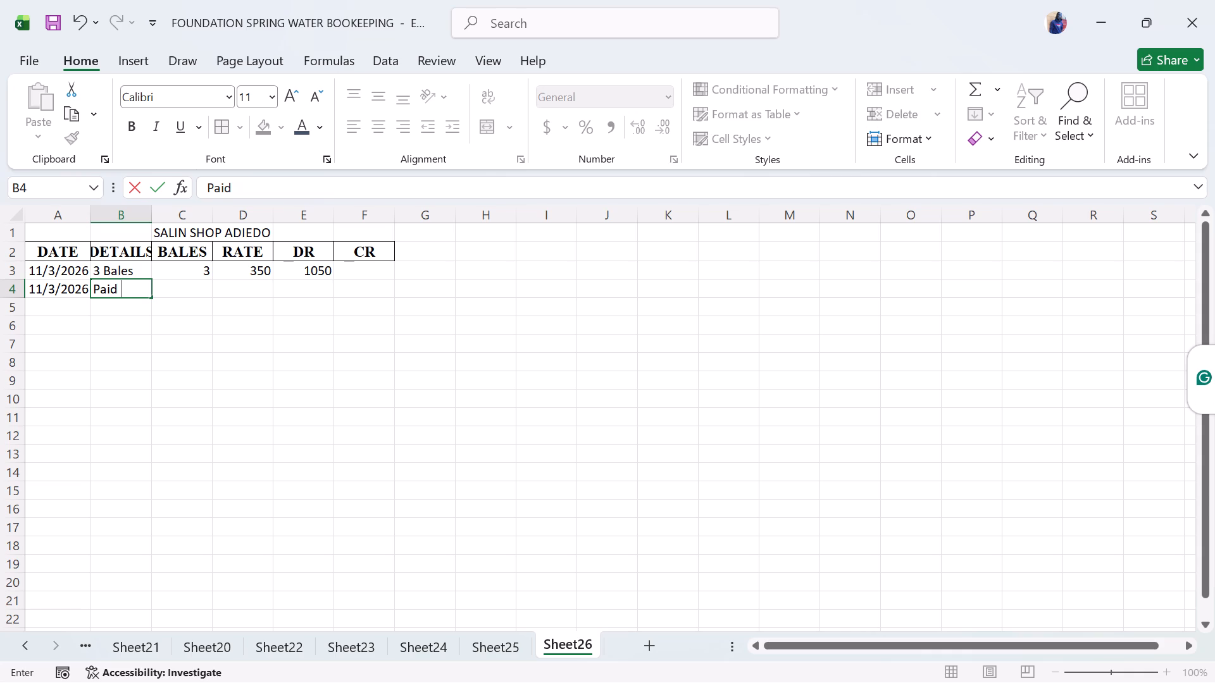
text(to)
key(space)
key(f)
key(BackSpace)
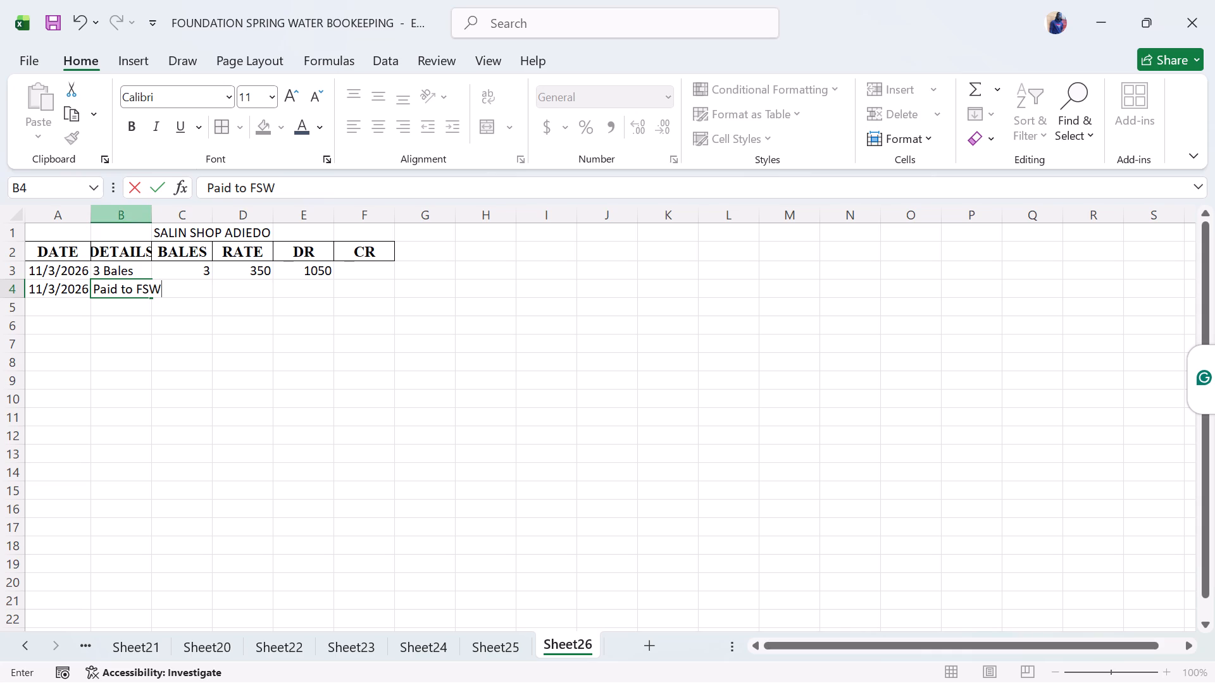
Autofit the width of the DETAILS column B to its contents.
click(199, 311)
click(199, 311)
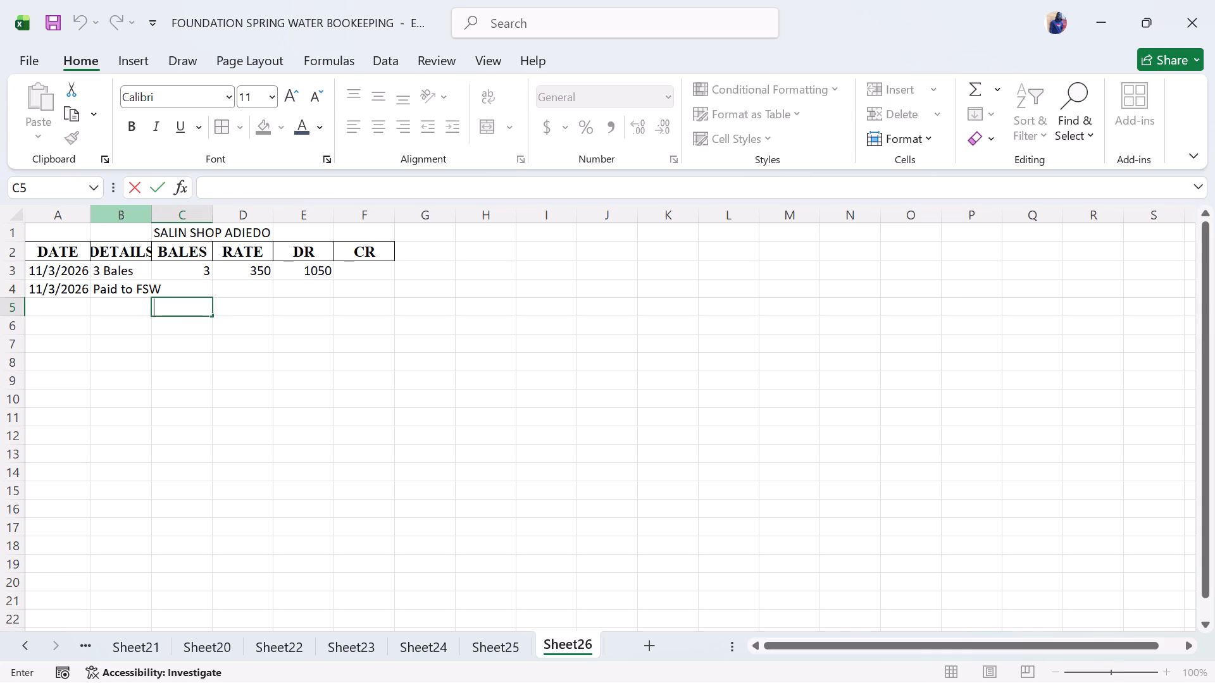
double_click(159, 266)
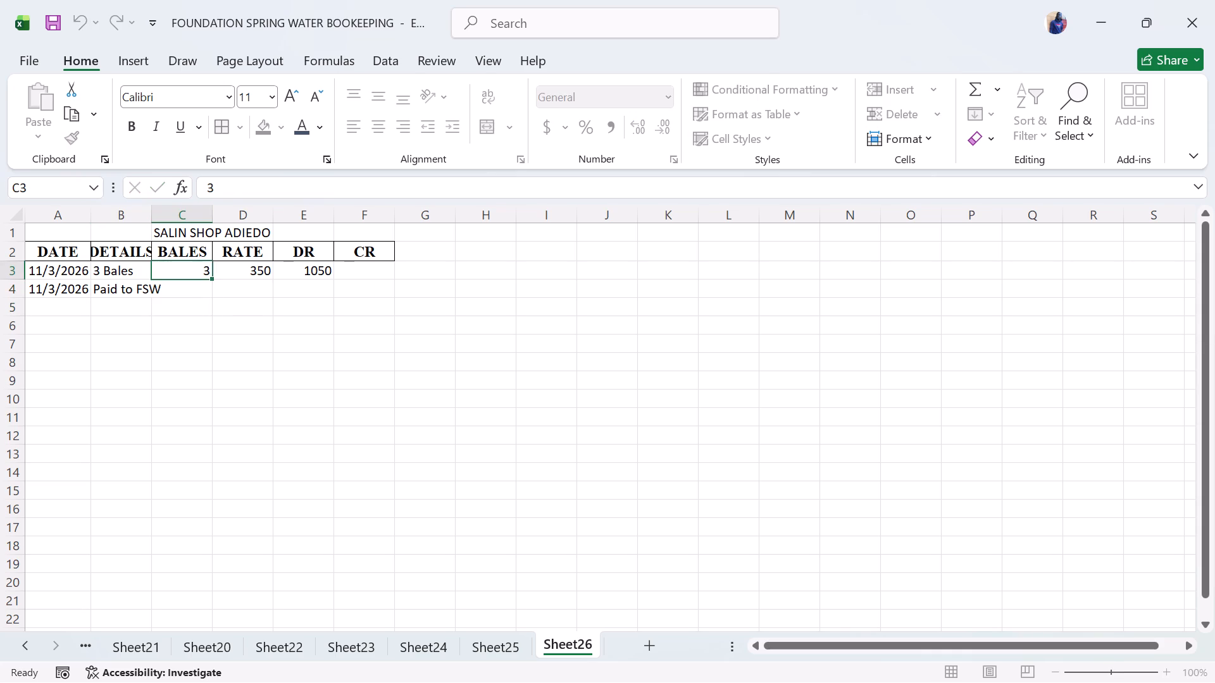
triple_click(153, 222)
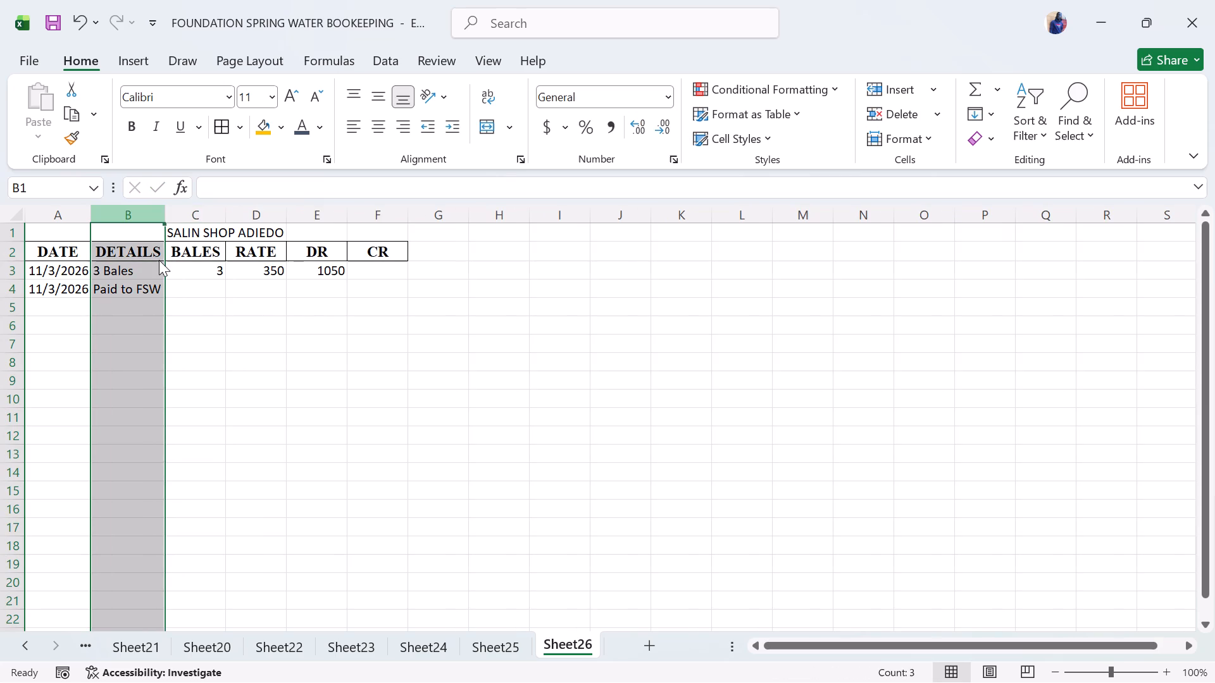
click(193, 283)
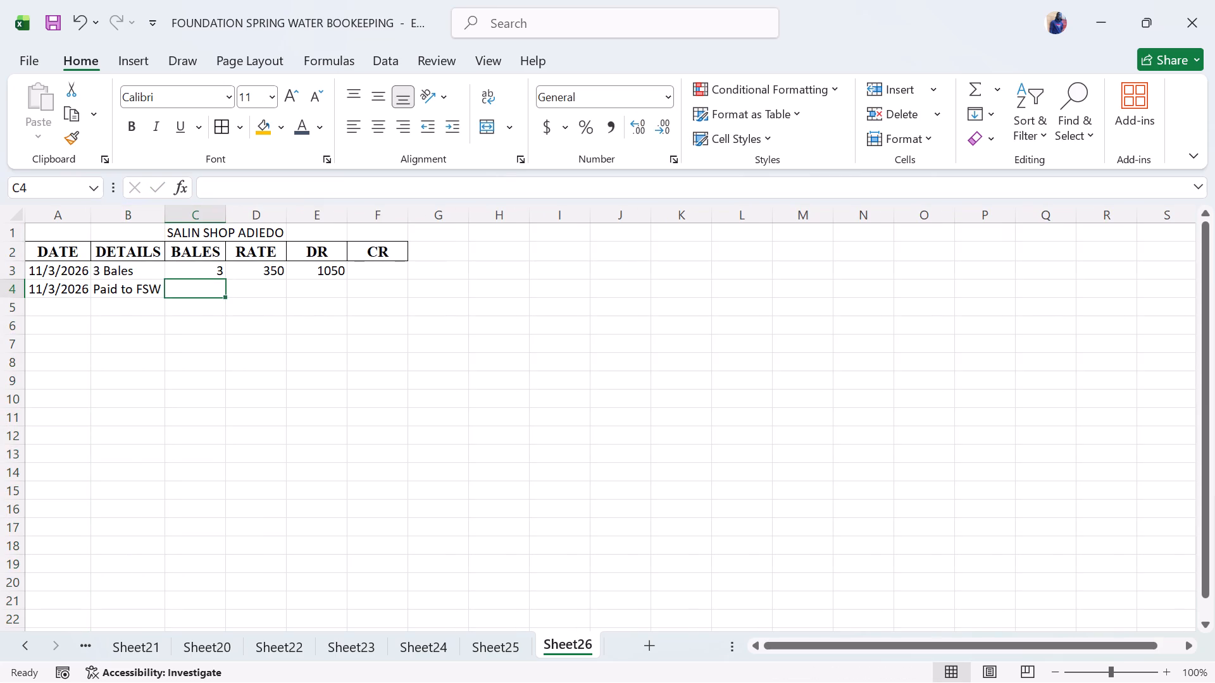
Enter 1050 as the CR amount for the Paid to FSW entry in F4.
click(201, 290)
click(327, 289)
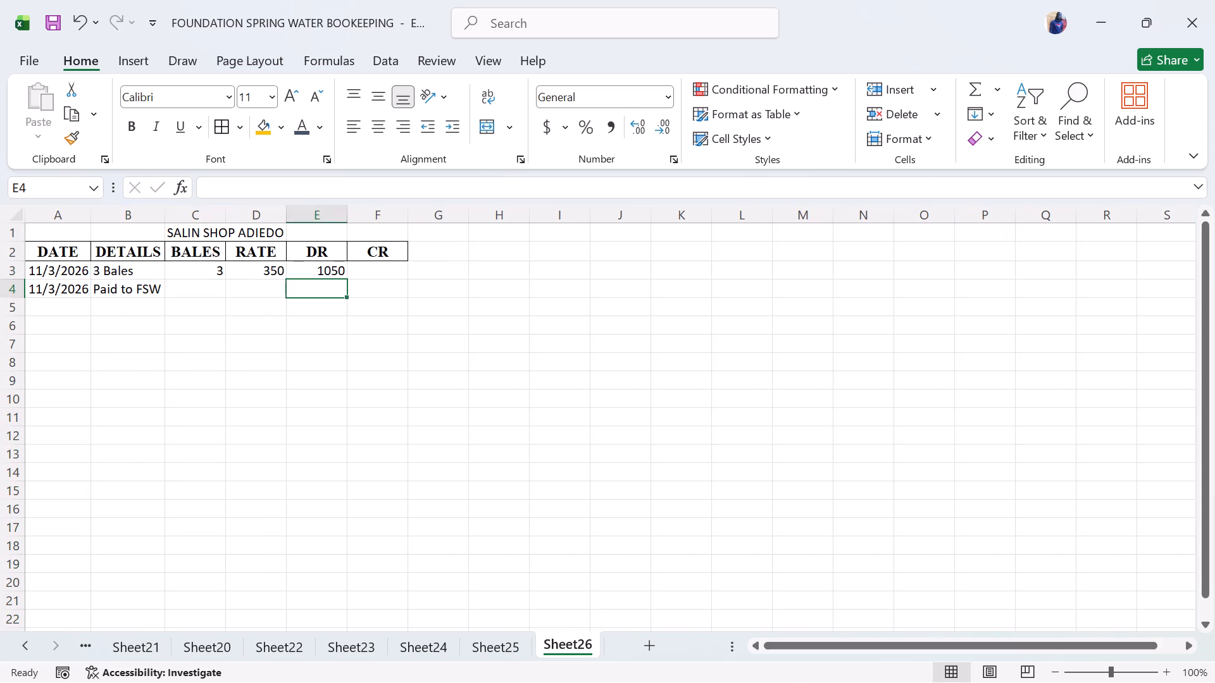
click(370, 288)
text(1050)
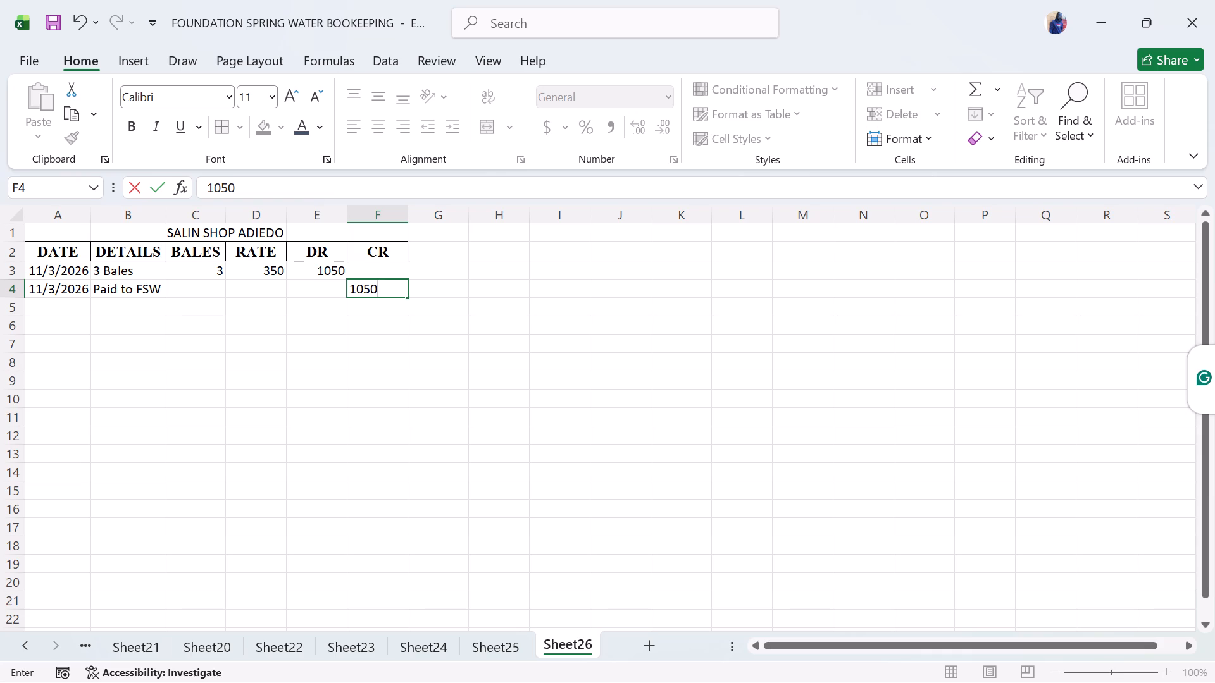
click(483, 313)
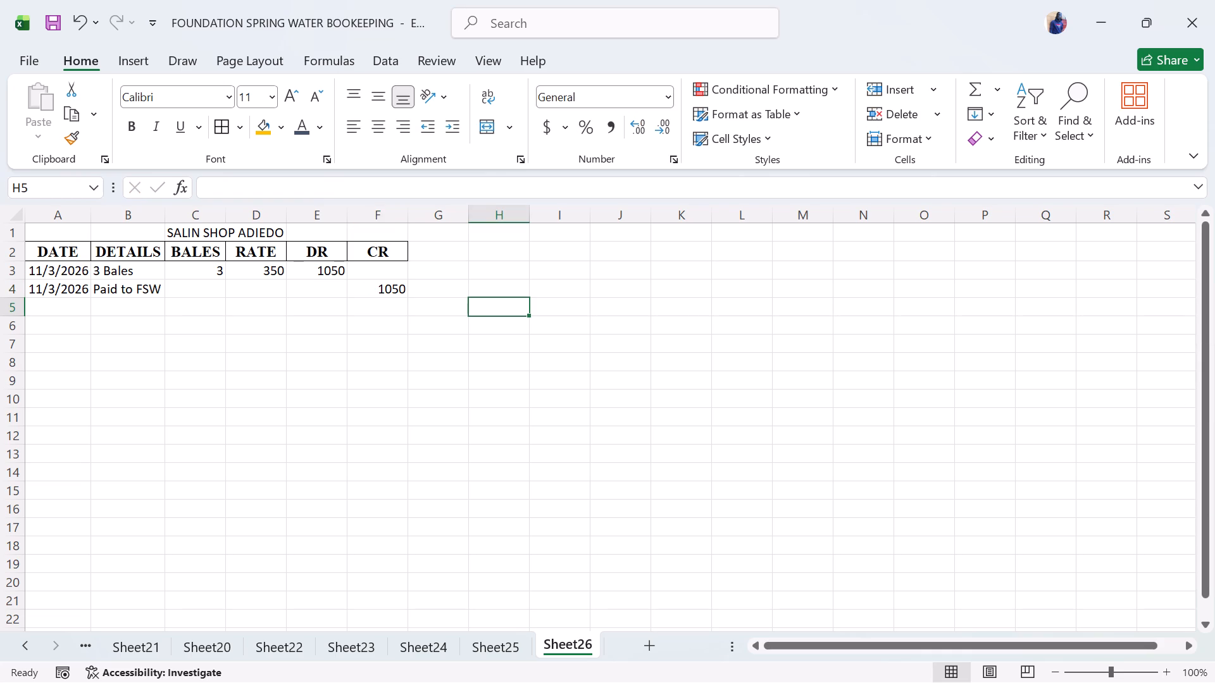
Apply right borders to the DATE, DETAILS and BALES columns, extending each down to row 7.
click(57, 304)
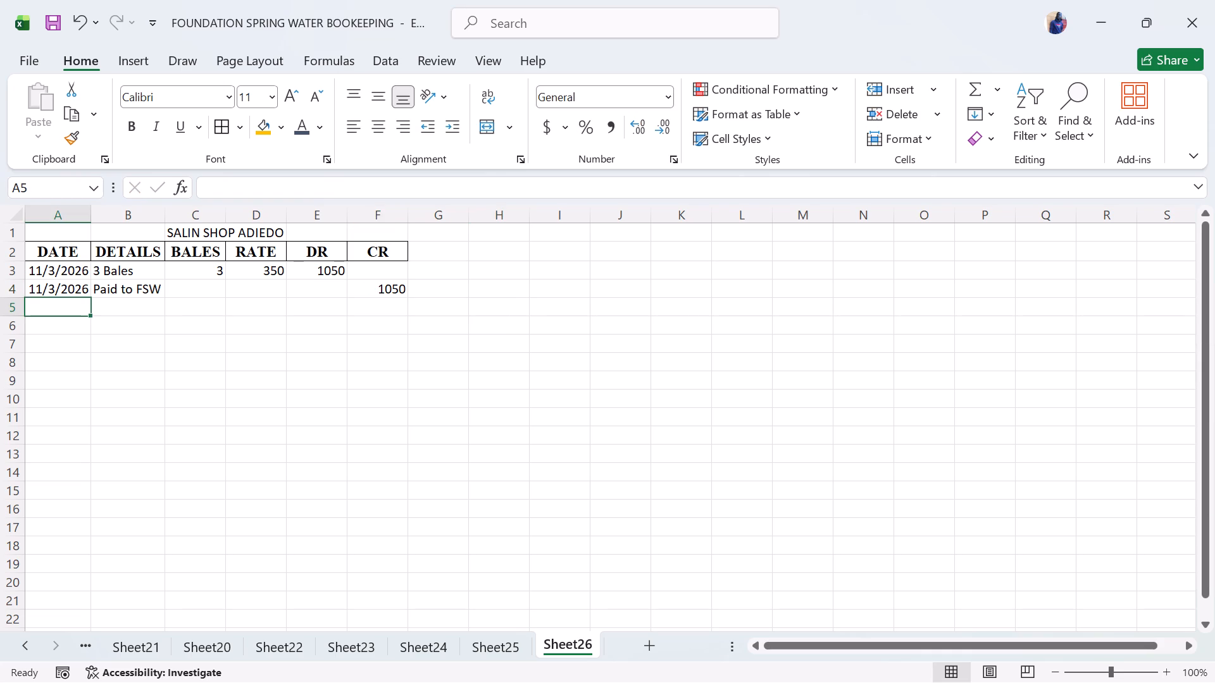
drag(60, 257, 61, 340)
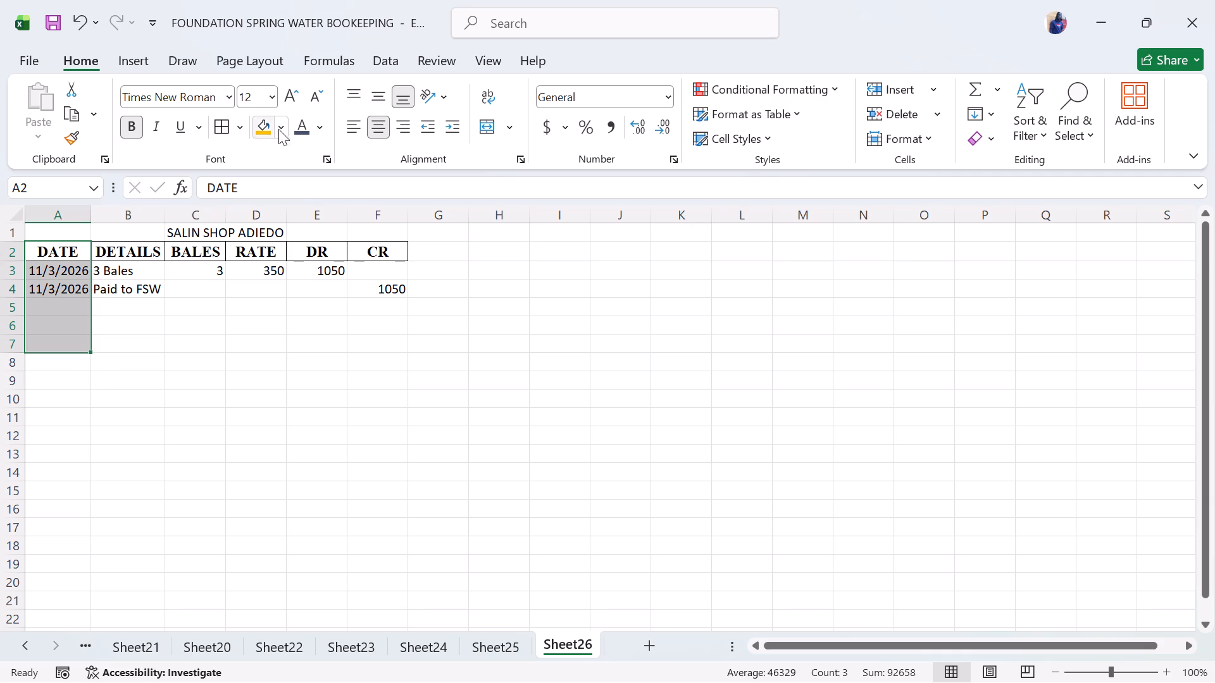
click(239, 133)
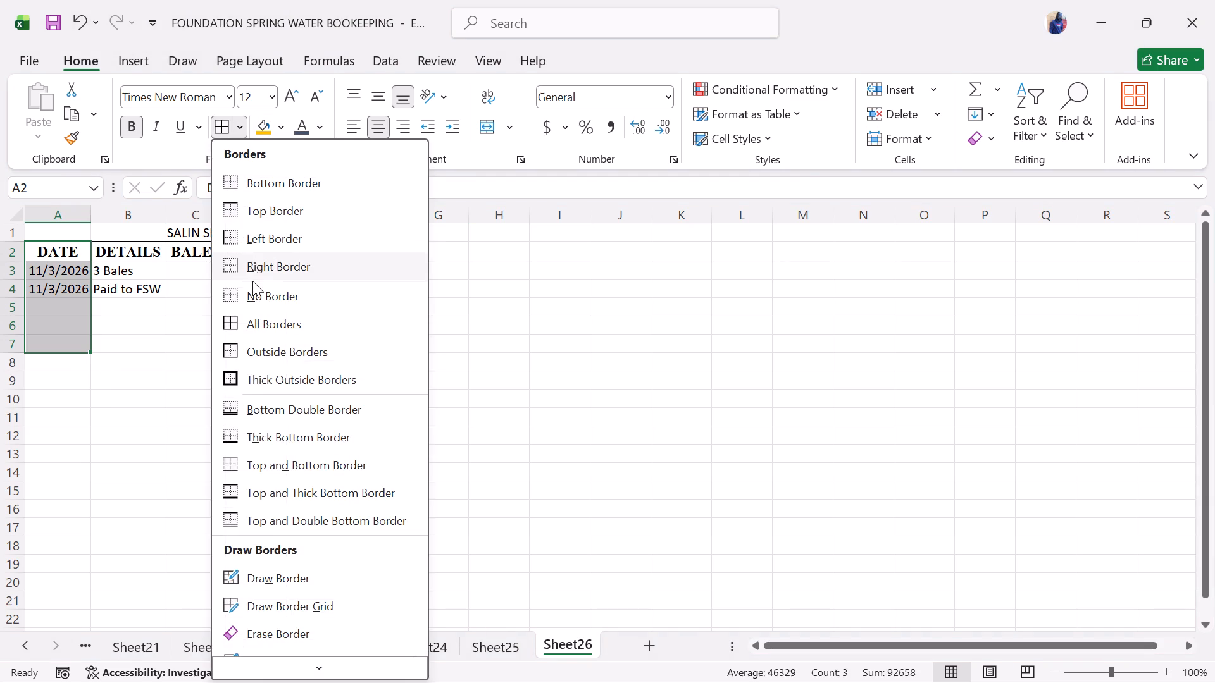
click(257, 262)
drag(140, 270, 136, 314)
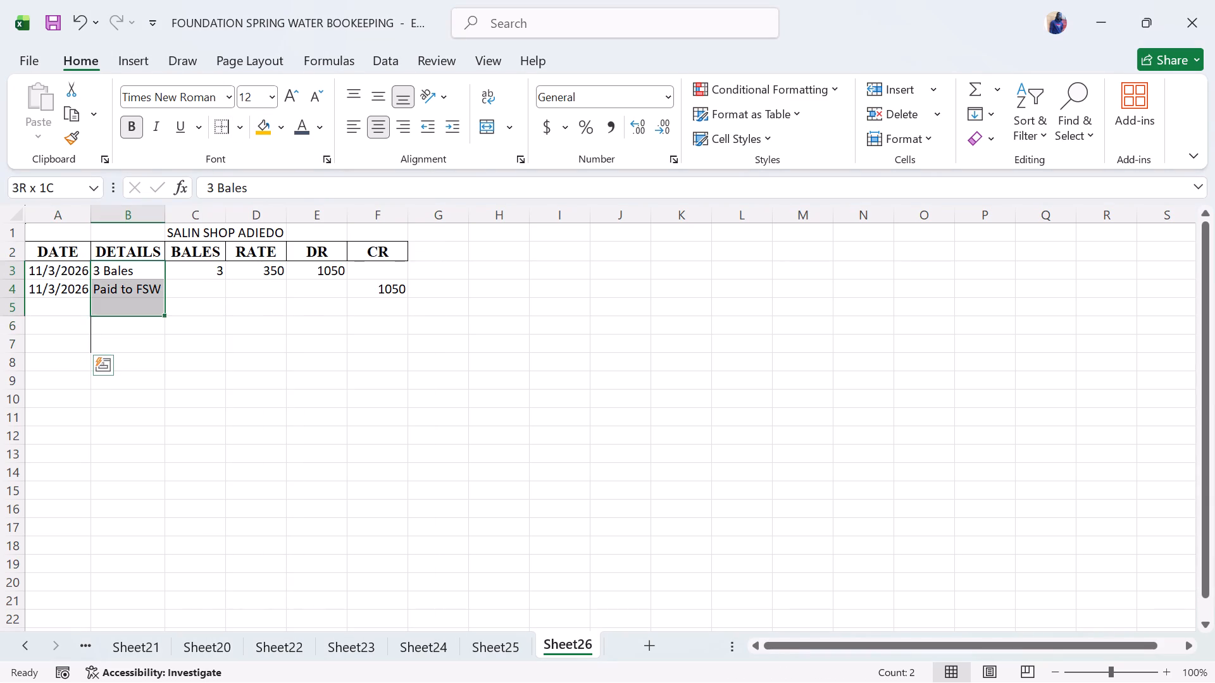
drag(136, 314, 132, 336)
click(220, 120)
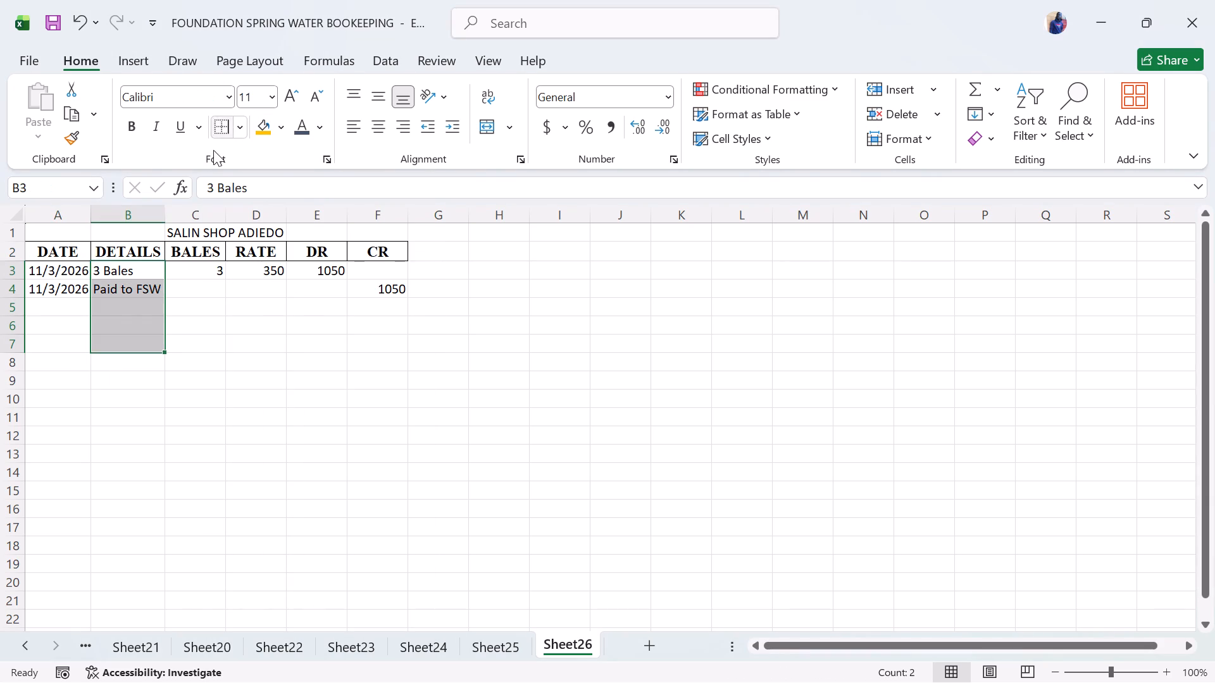
drag(192, 251, 191, 333)
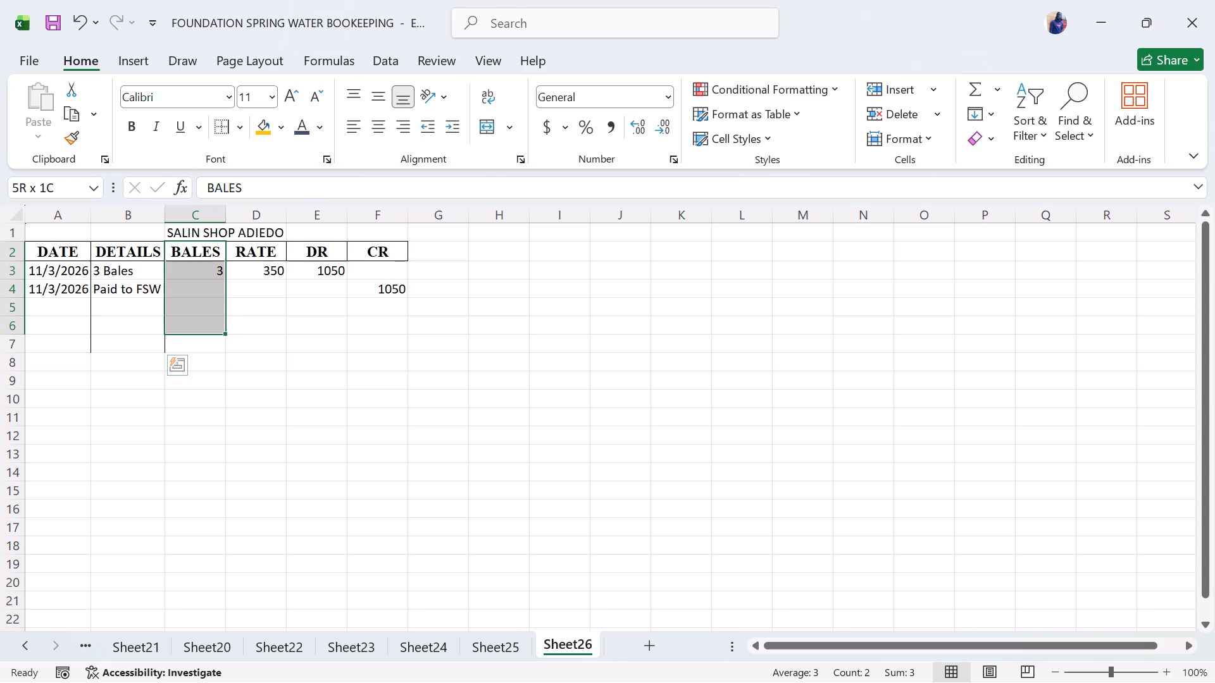
drag(191, 333, 189, 338)
click(222, 128)
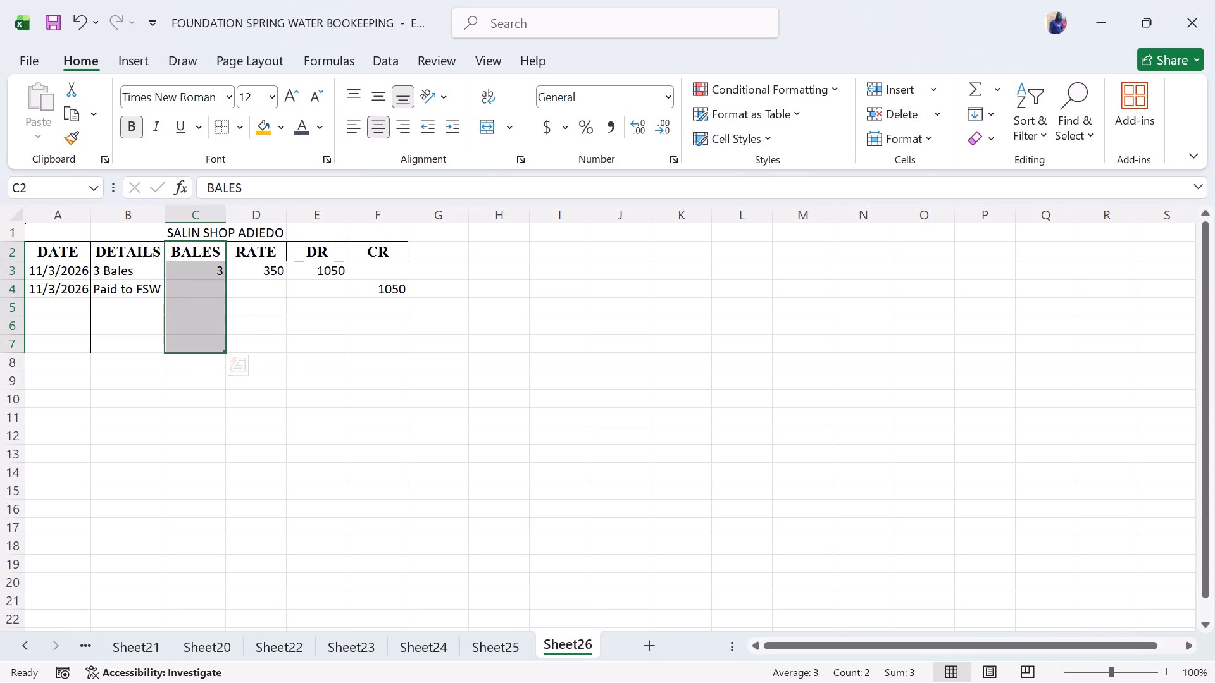
Apply right borders to the RATE, DR and CR columns from row 2 down to row 7.
drag(257, 252, 263, 342)
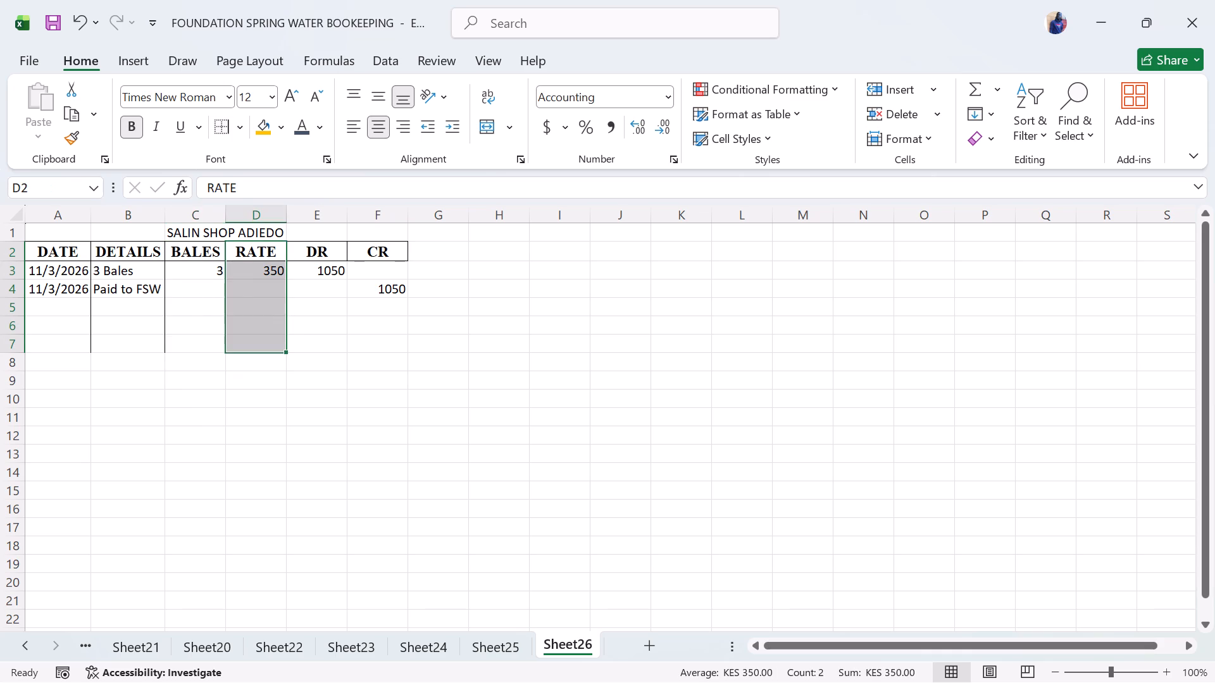
click(222, 132)
drag(316, 257, 323, 338)
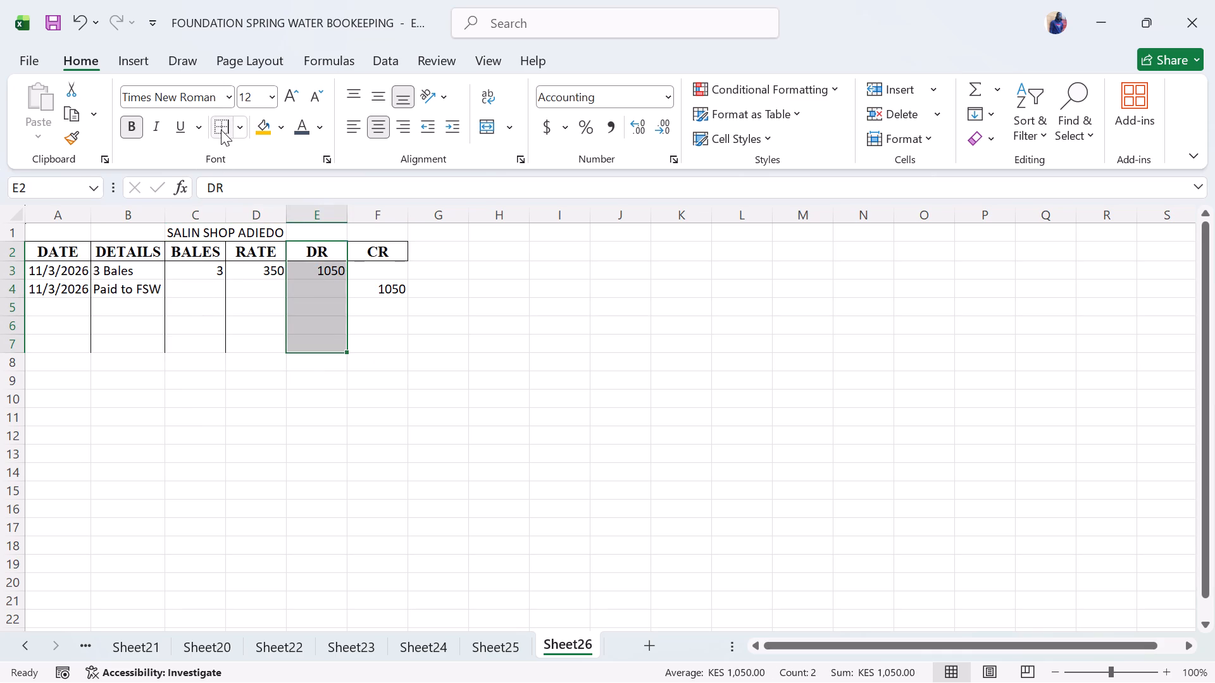
click(221, 130)
drag(365, 258, 369, 333)
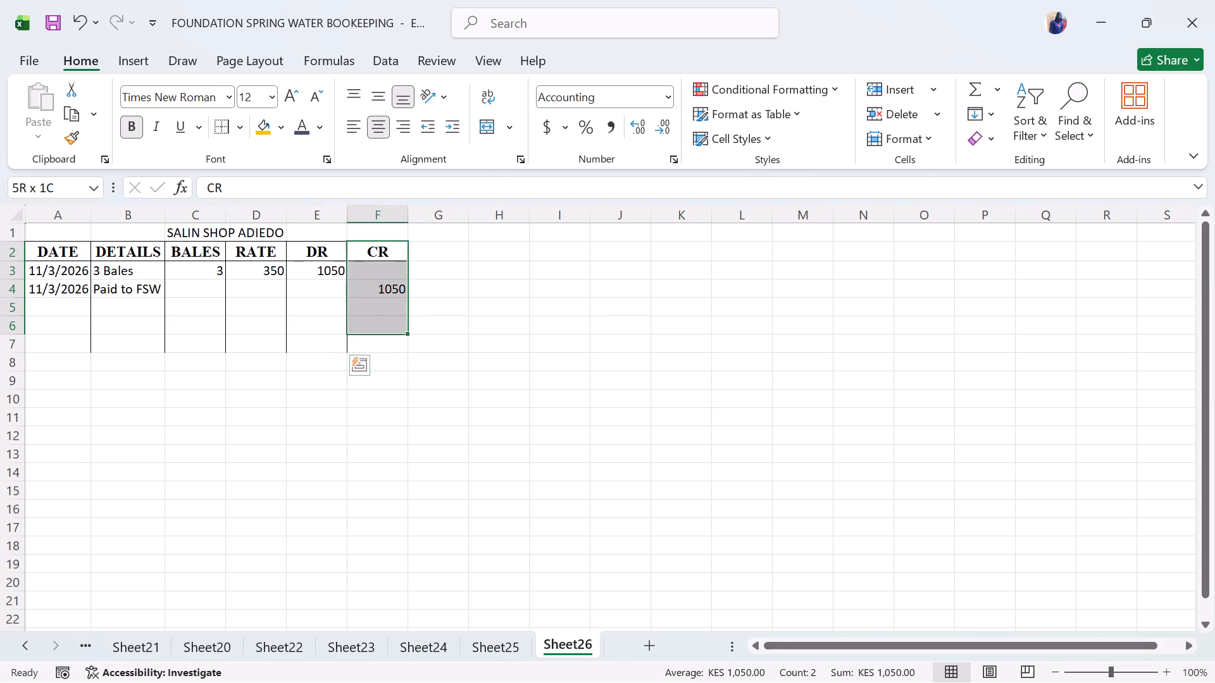
drag(369, 333, 369, 337)
click(227, 118)
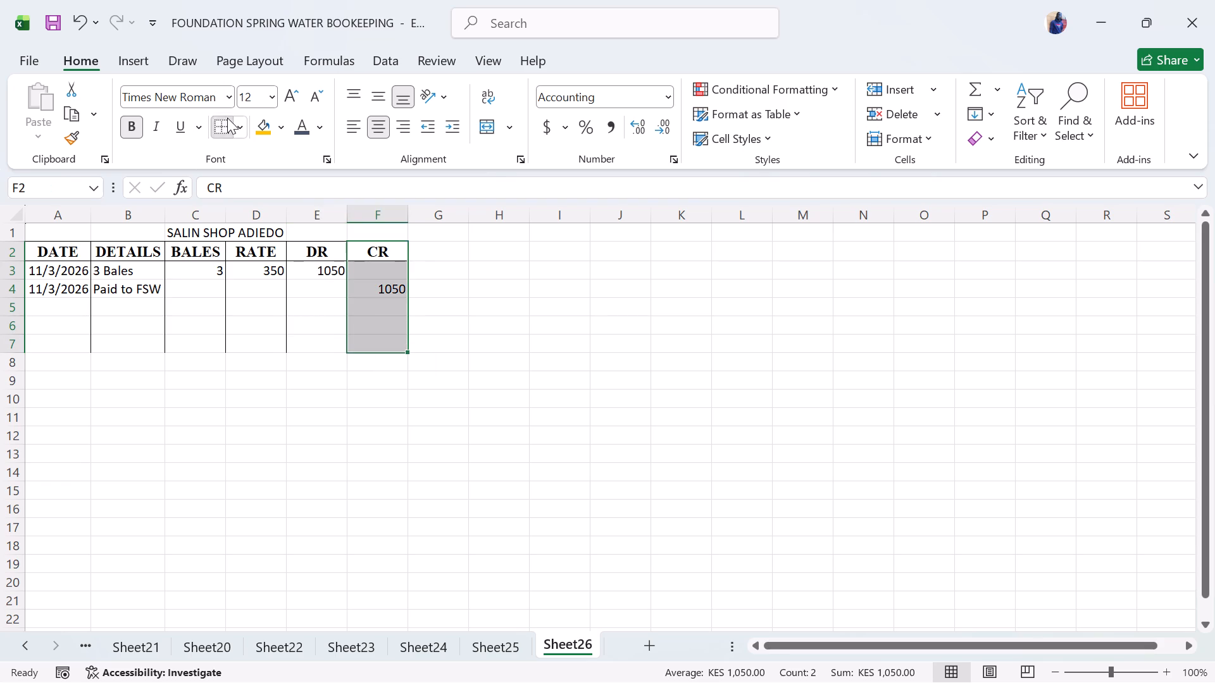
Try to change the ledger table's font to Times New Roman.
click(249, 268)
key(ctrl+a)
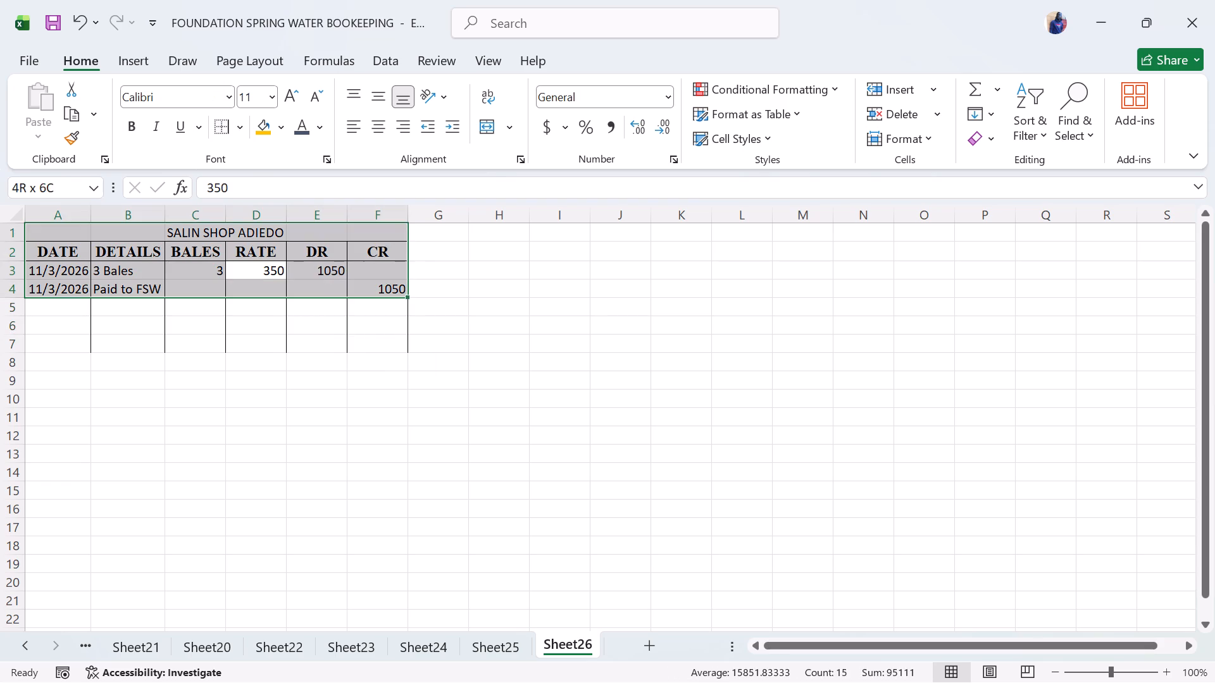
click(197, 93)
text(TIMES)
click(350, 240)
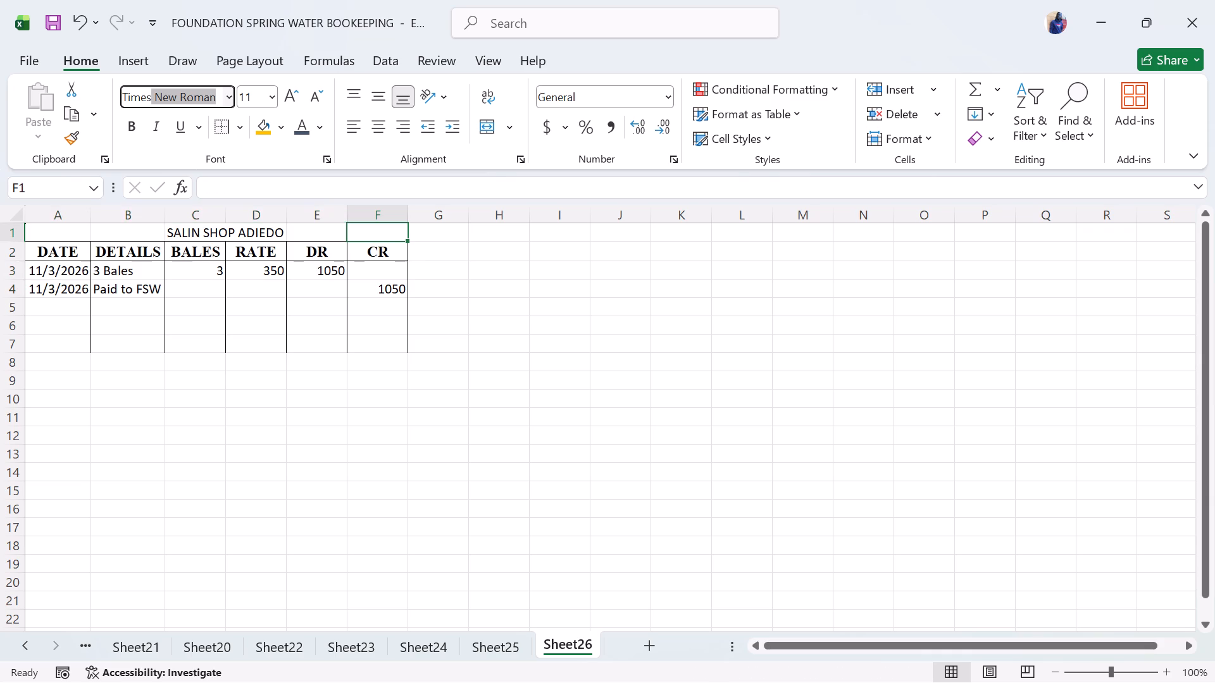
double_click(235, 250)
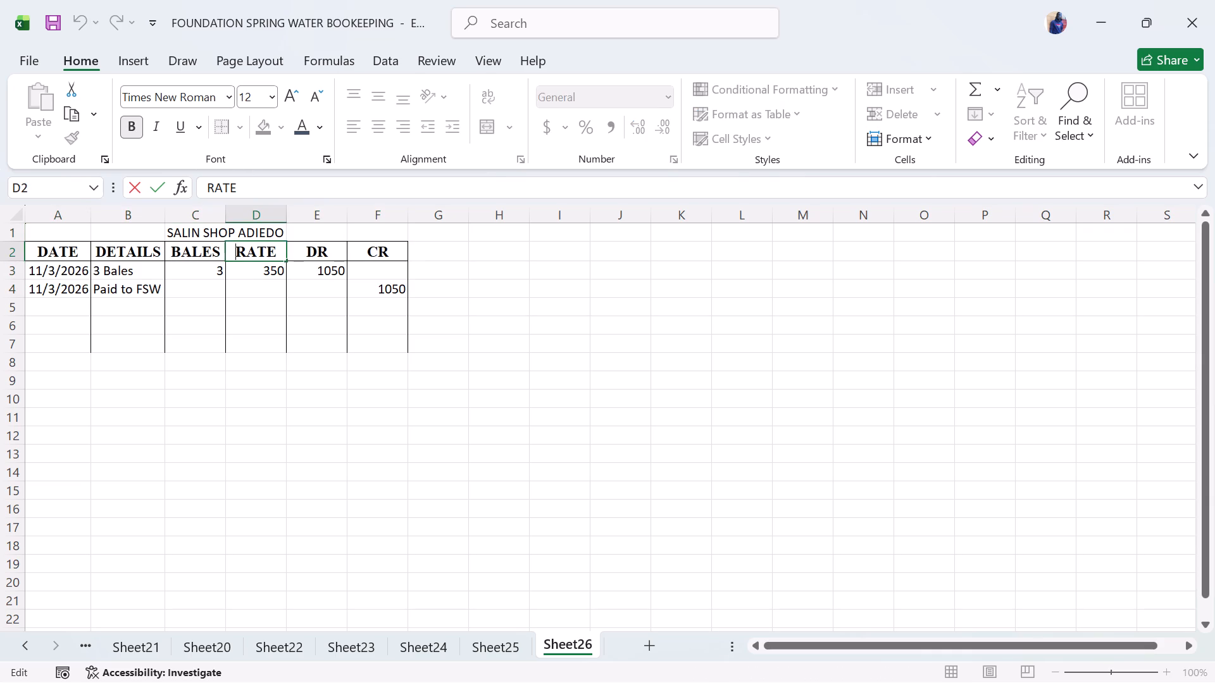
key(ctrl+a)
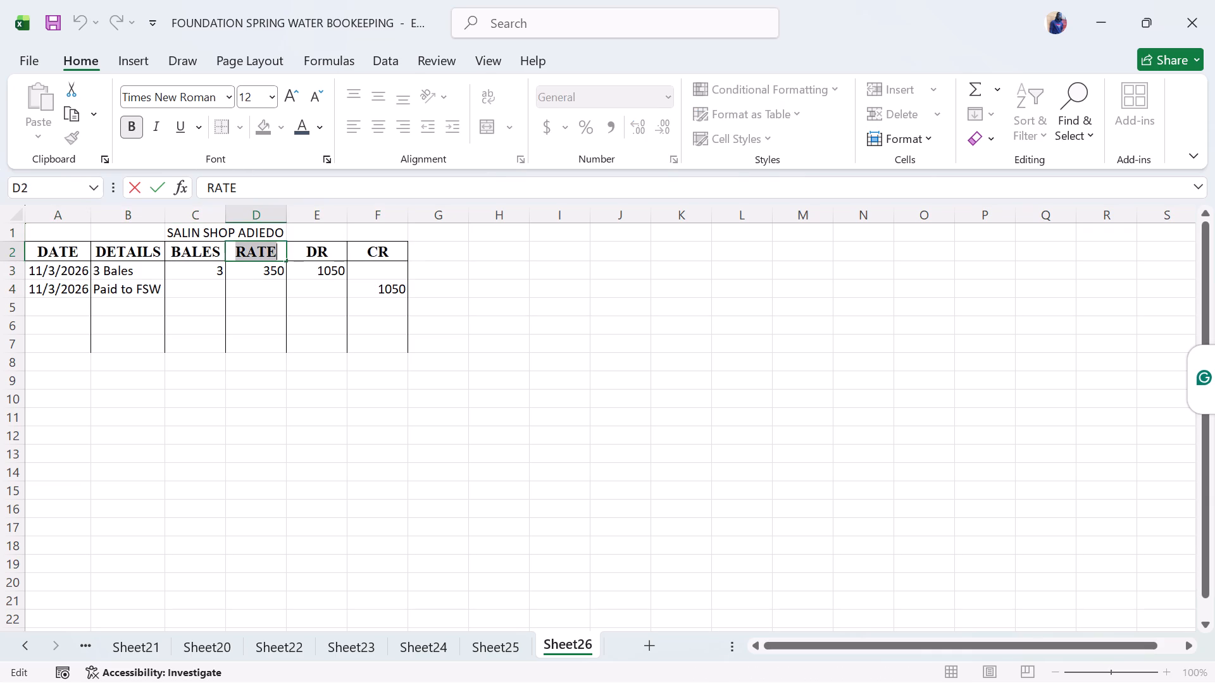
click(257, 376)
Set the font of the whole ledger range A1:F4 to Times New Roman.
click(204, 286)
key(ctrl+a)
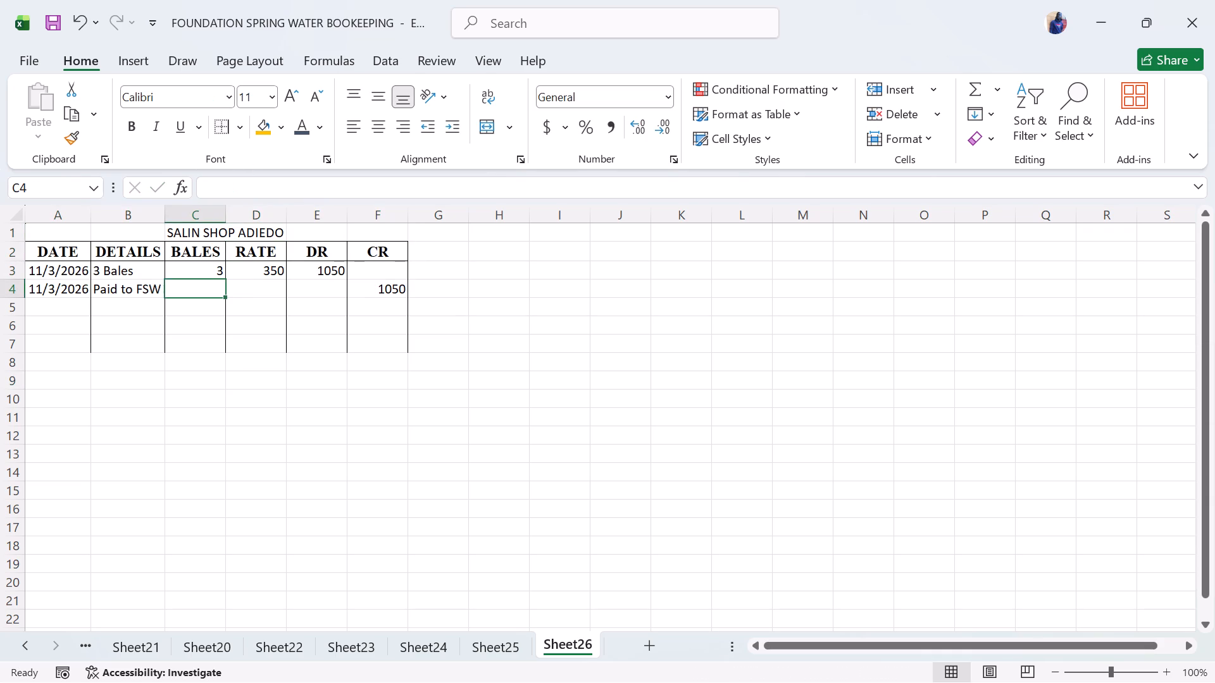
click(233, 94)
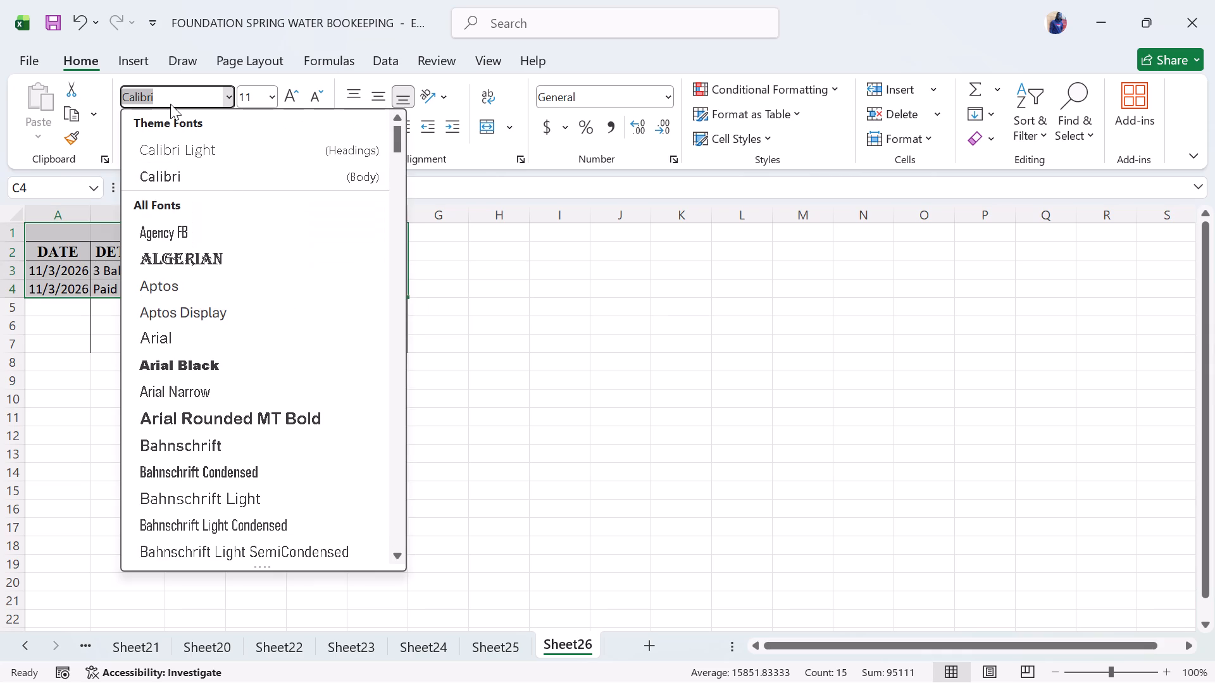
text(TIMES)
click(200, 543)
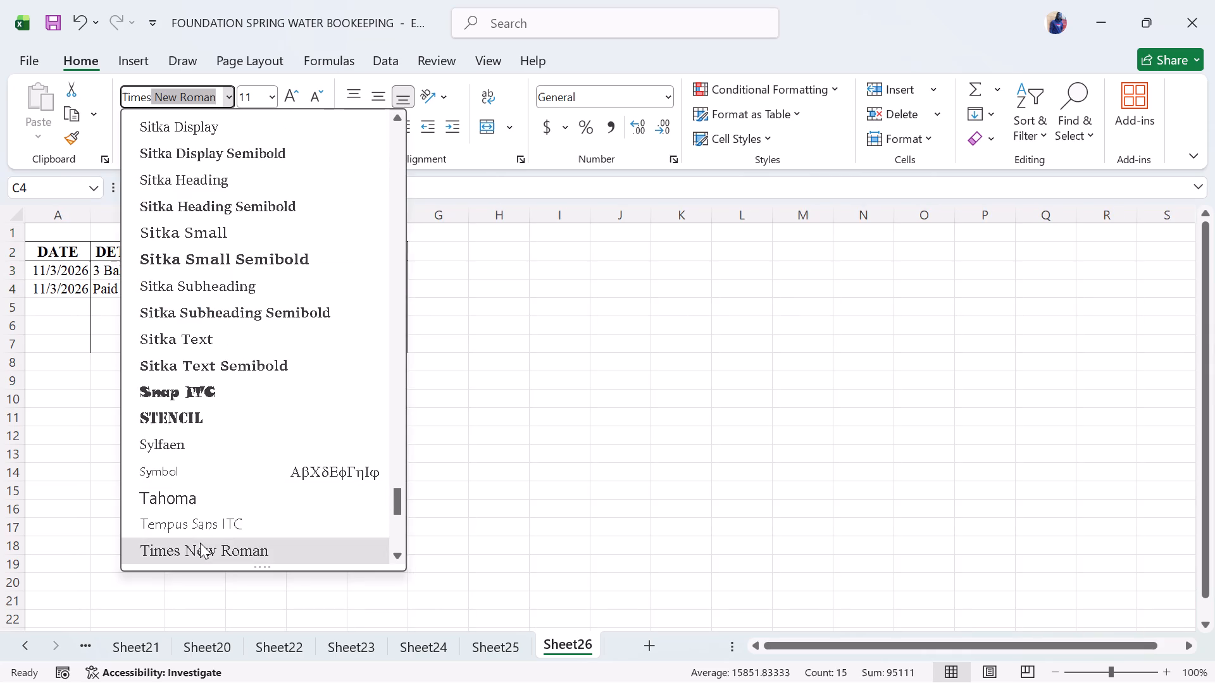
click(361, 312)
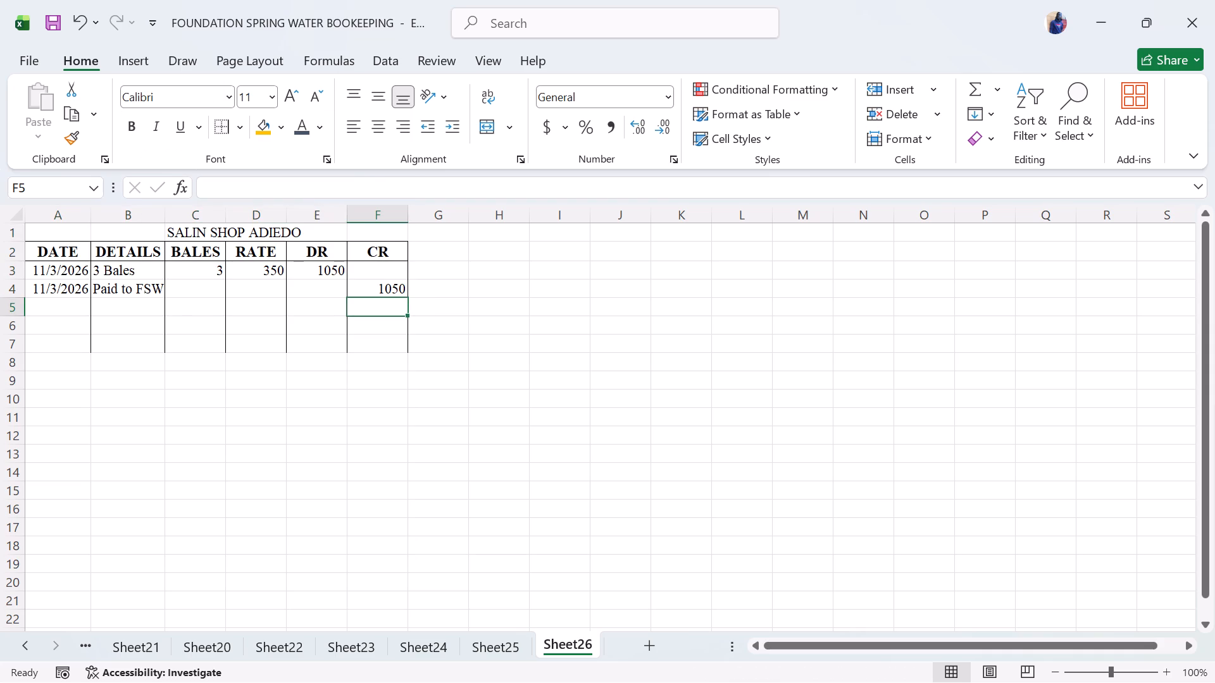
Apply the Accounting number format with the KES symbol to the RATE, DR and CR cells in D2:F7.
drag(253, 247, 377, 377)
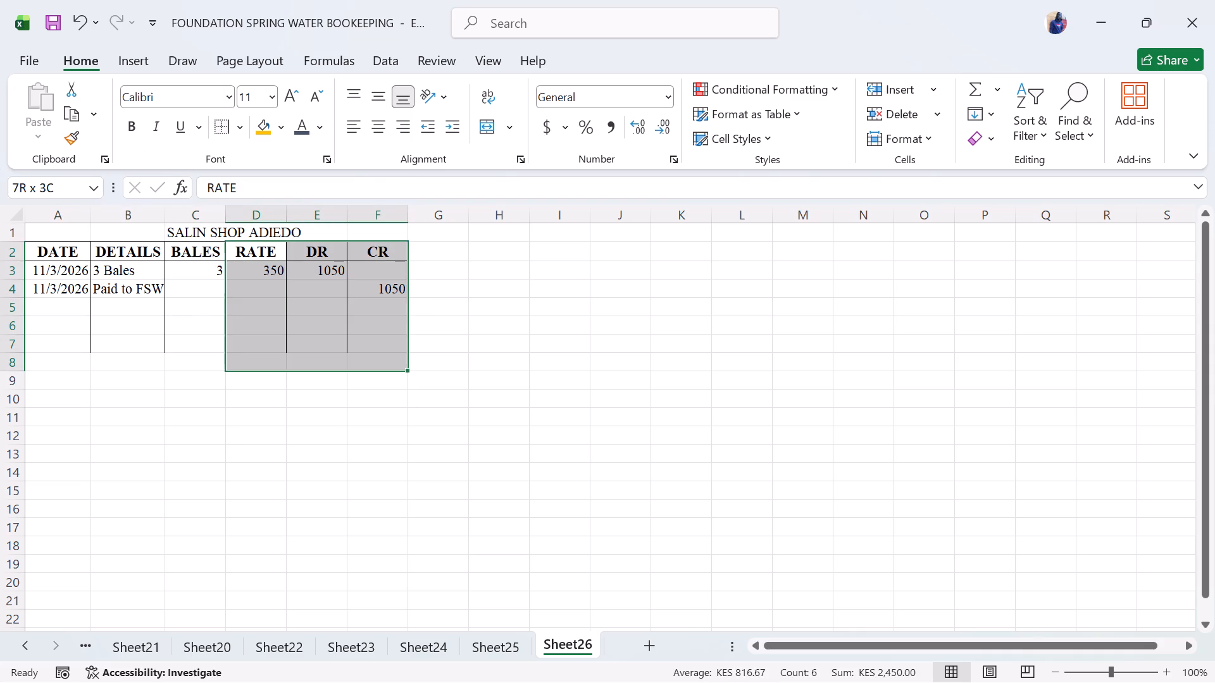
drag(377, 377, 379, 336)
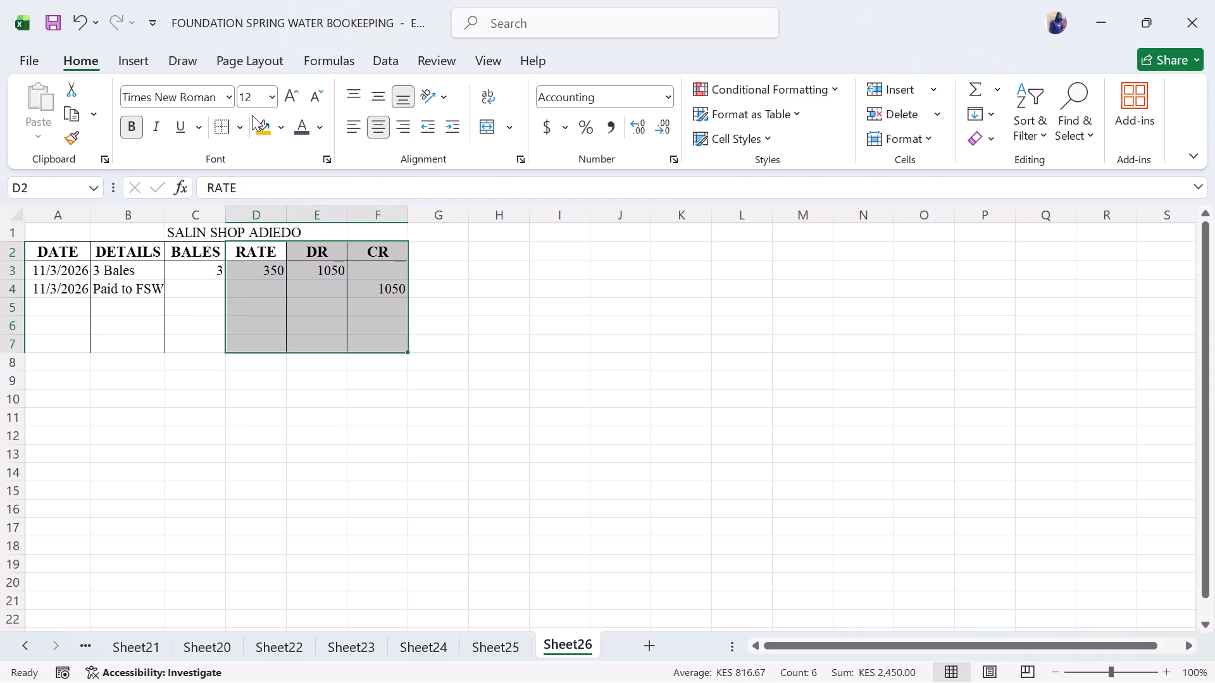
click(570, 127)
click(617, 294)
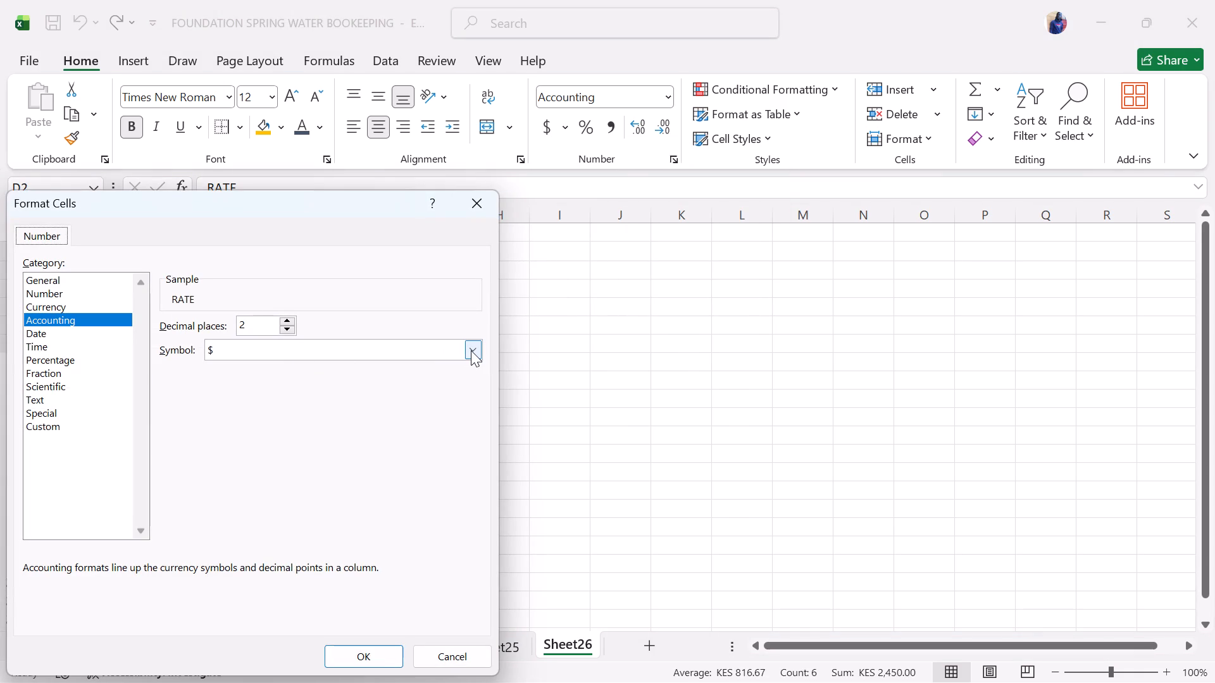
click(471, 350)
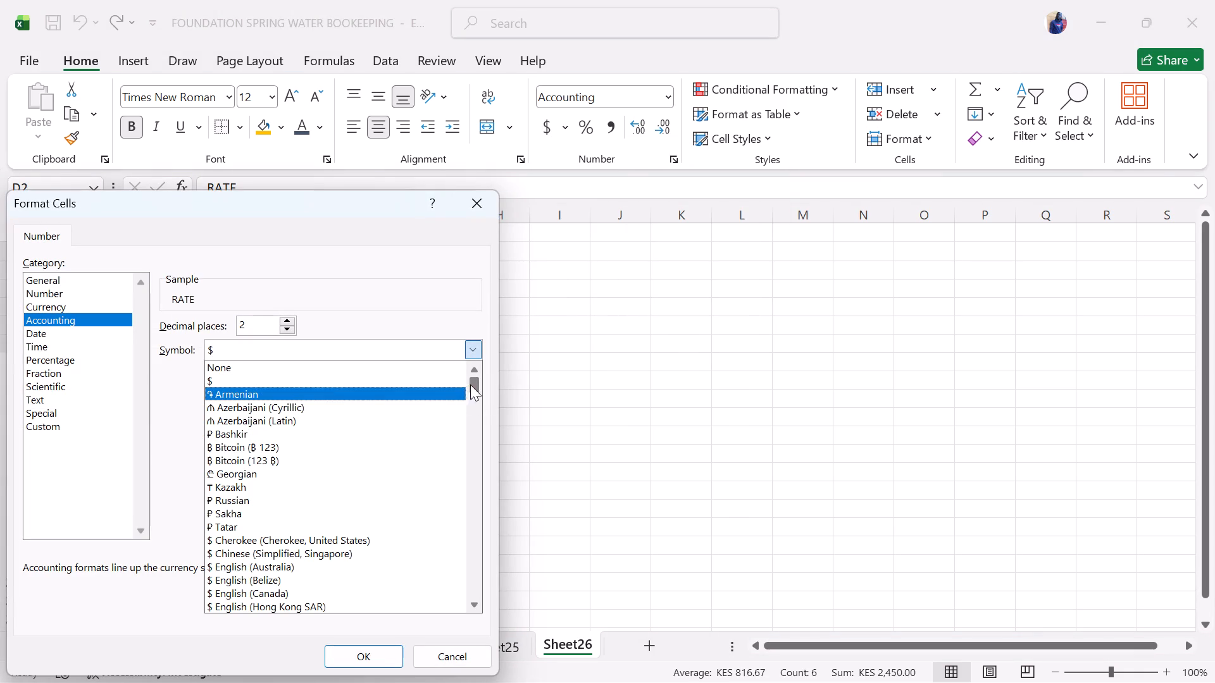
drag(472, 384, 472, 526)
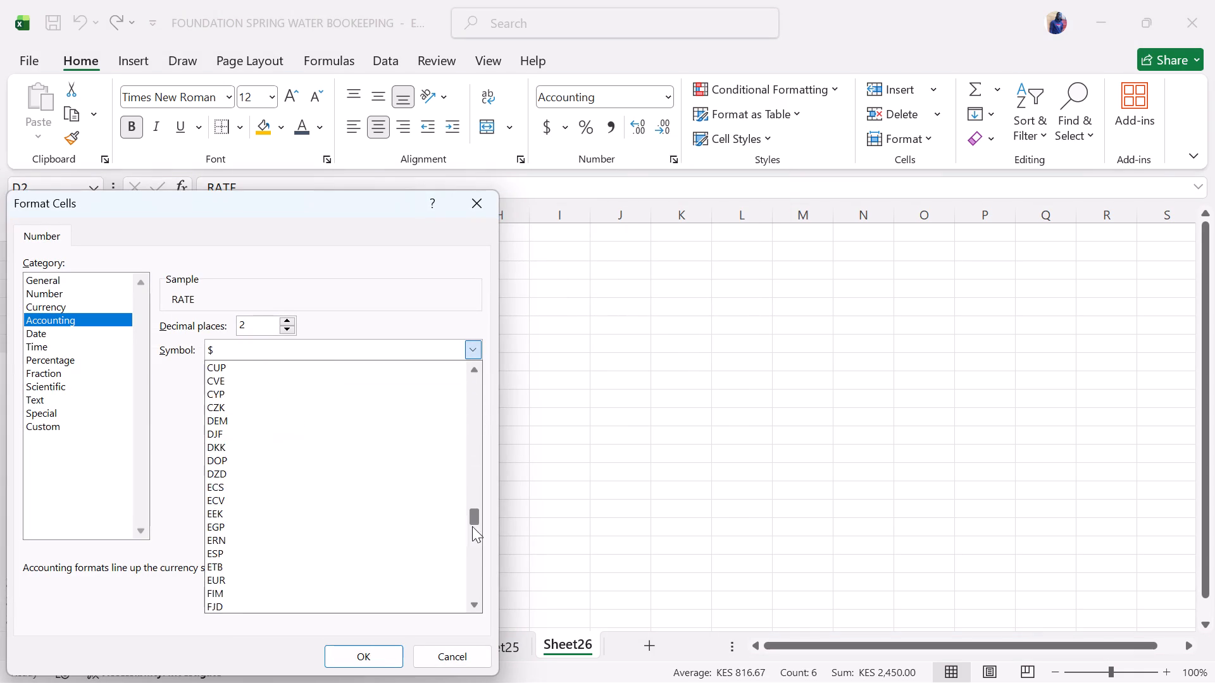
drag(472, 526, 476, 539)
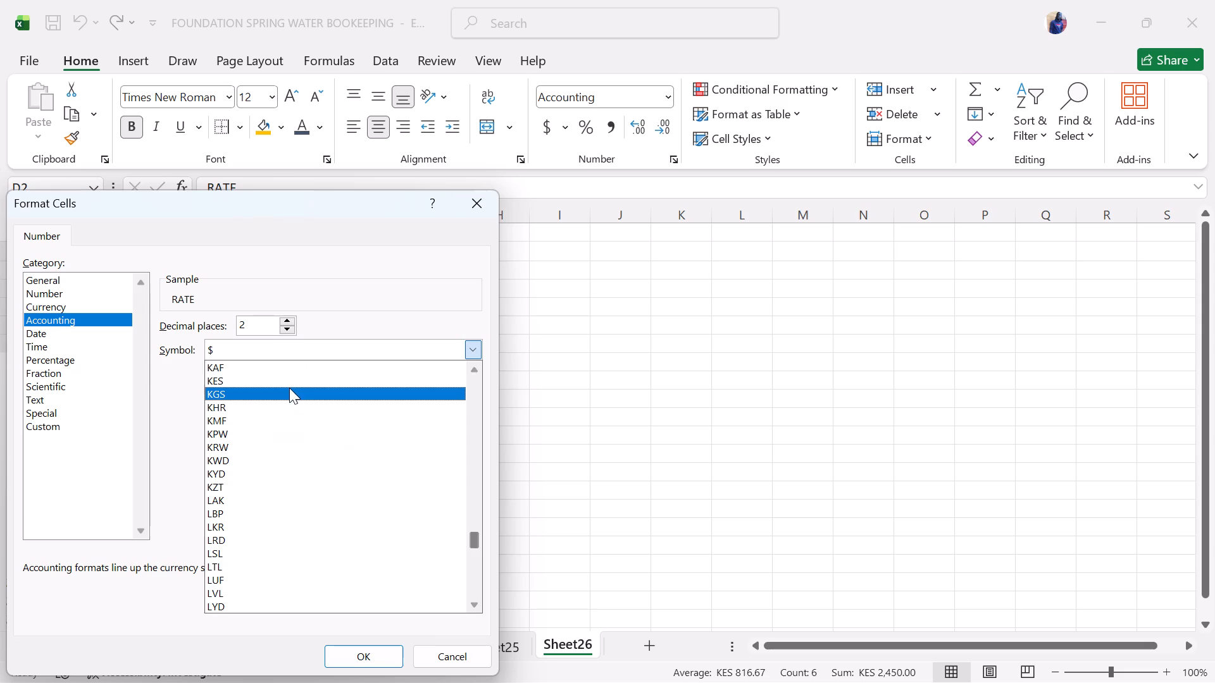
click(278, 378)
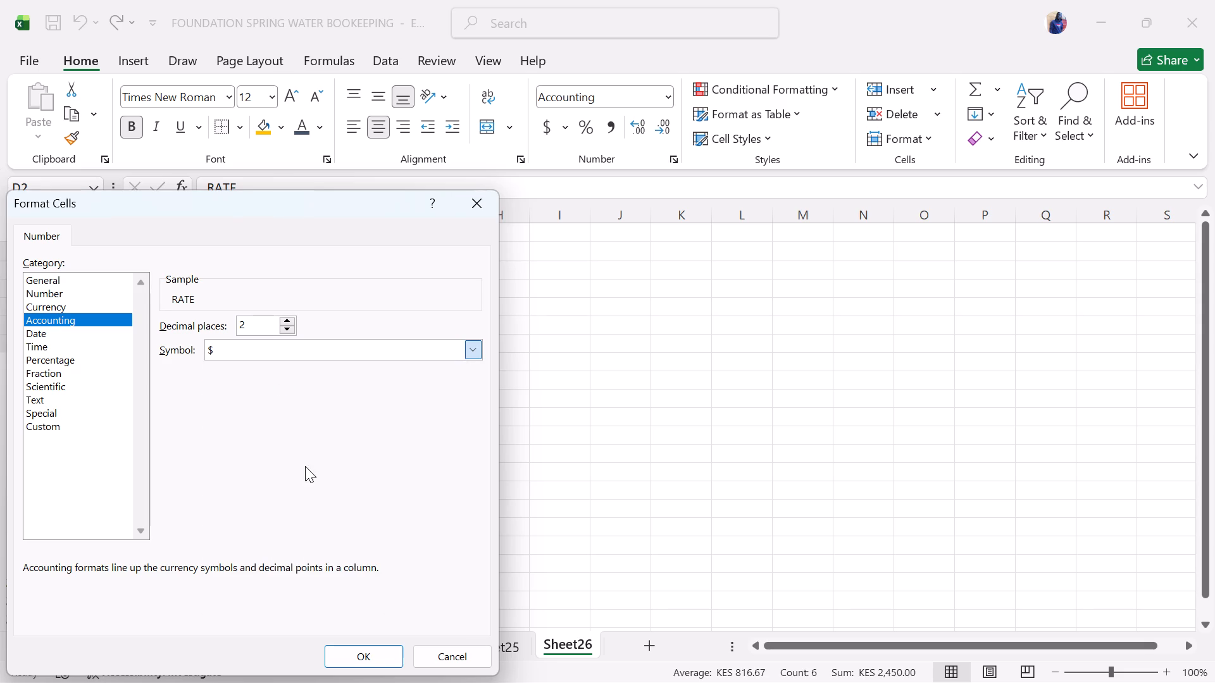
click(368, 647)
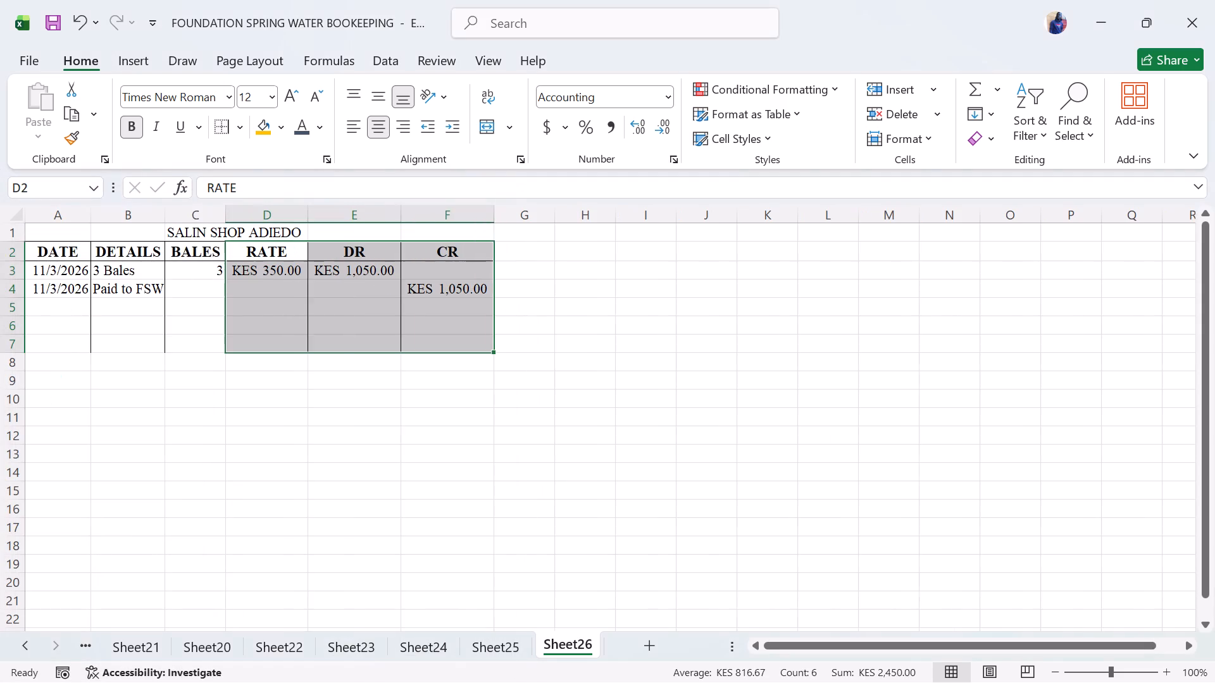
click(333, 443)
Add a bottom border to row 7 of the ledger across A7:F7.
click(314, 345)
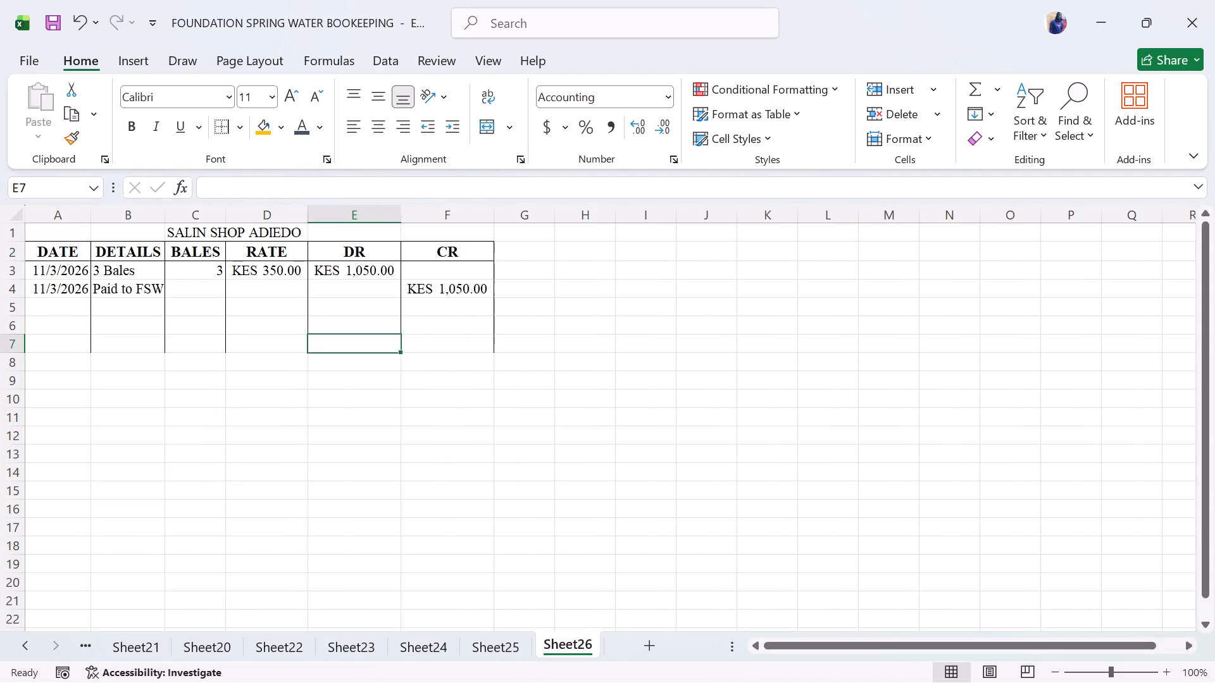
drag(57, 339, 447, 341)
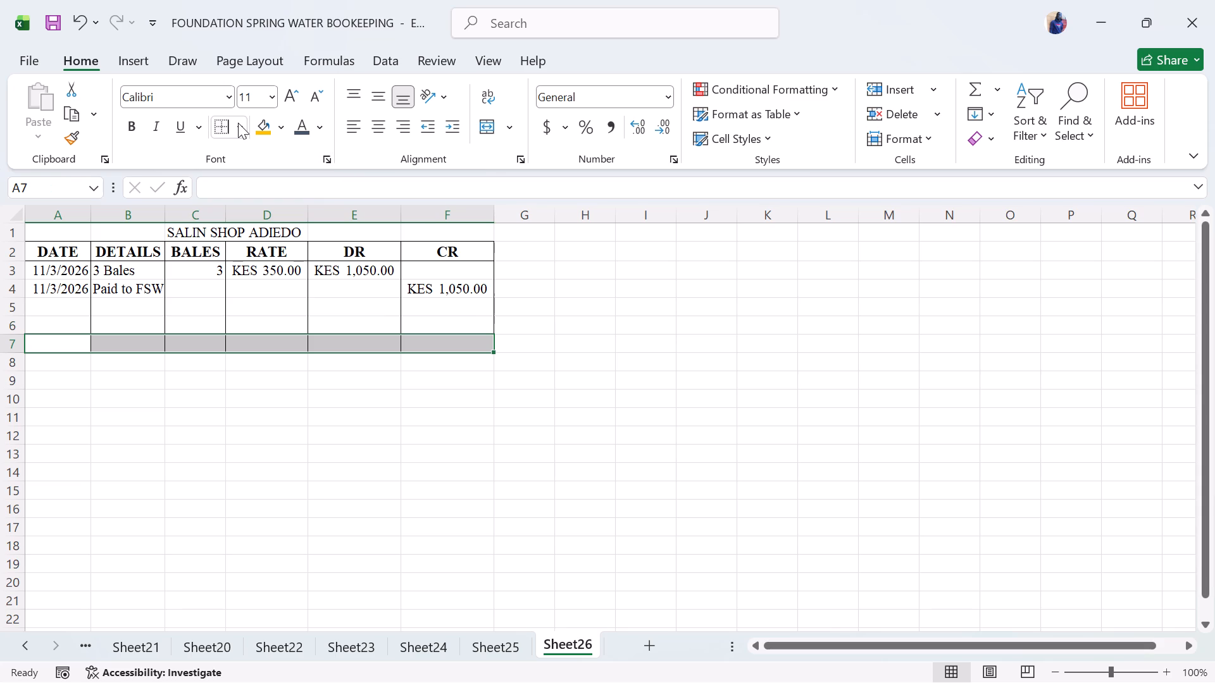
click(238, 123)
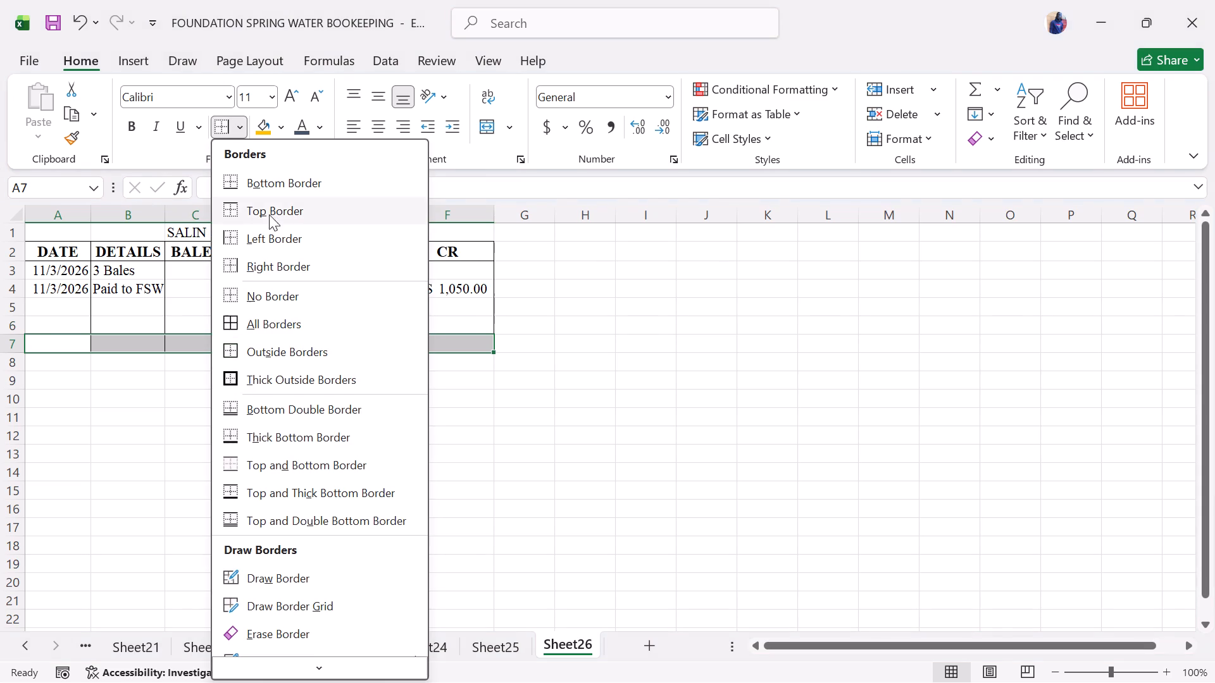
click(270, 188)
click(449, 356)
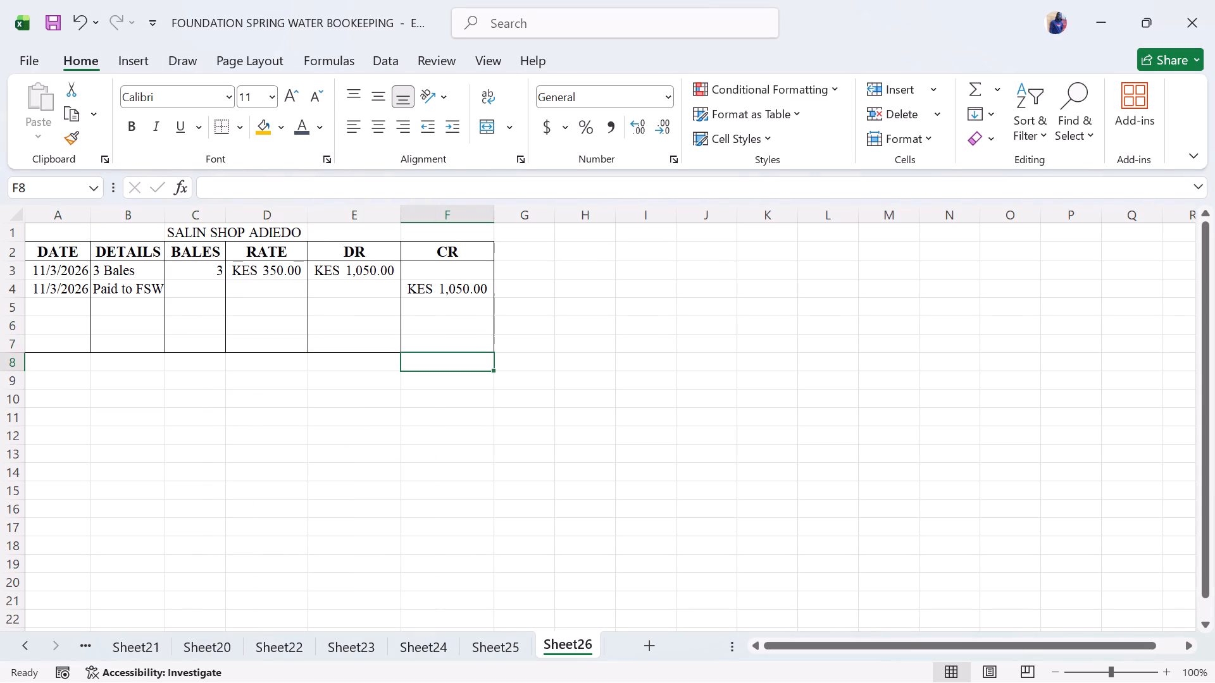
Total the CR column in F7 with the formula =SUM(F3,F4:F6).
click(440, 345)
text(=SUM)
double_click(474, 369)
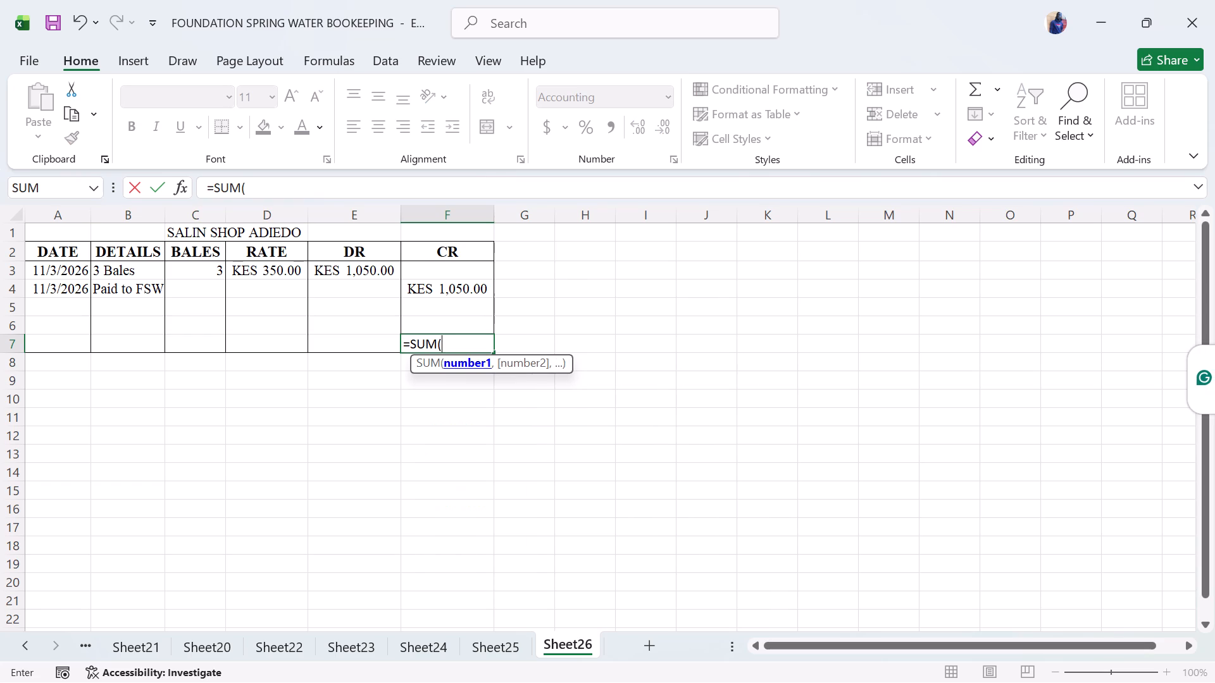
click(457, 276)
key(comma)
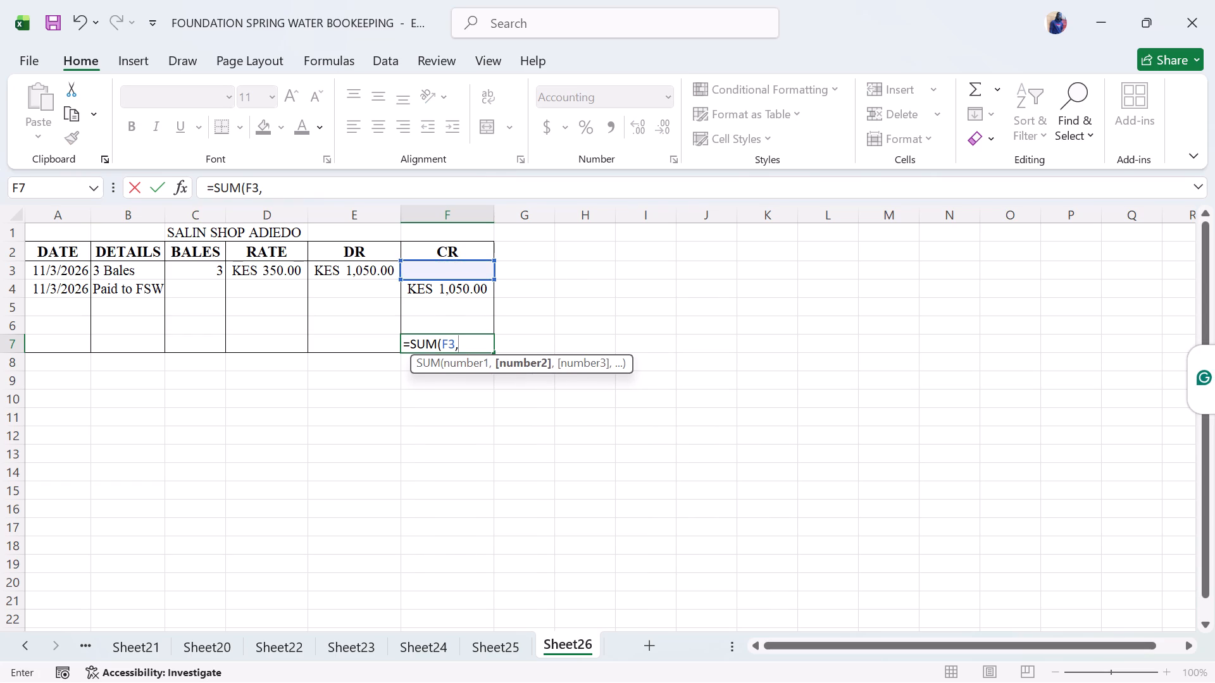
drag(458, 290, 458, 330)
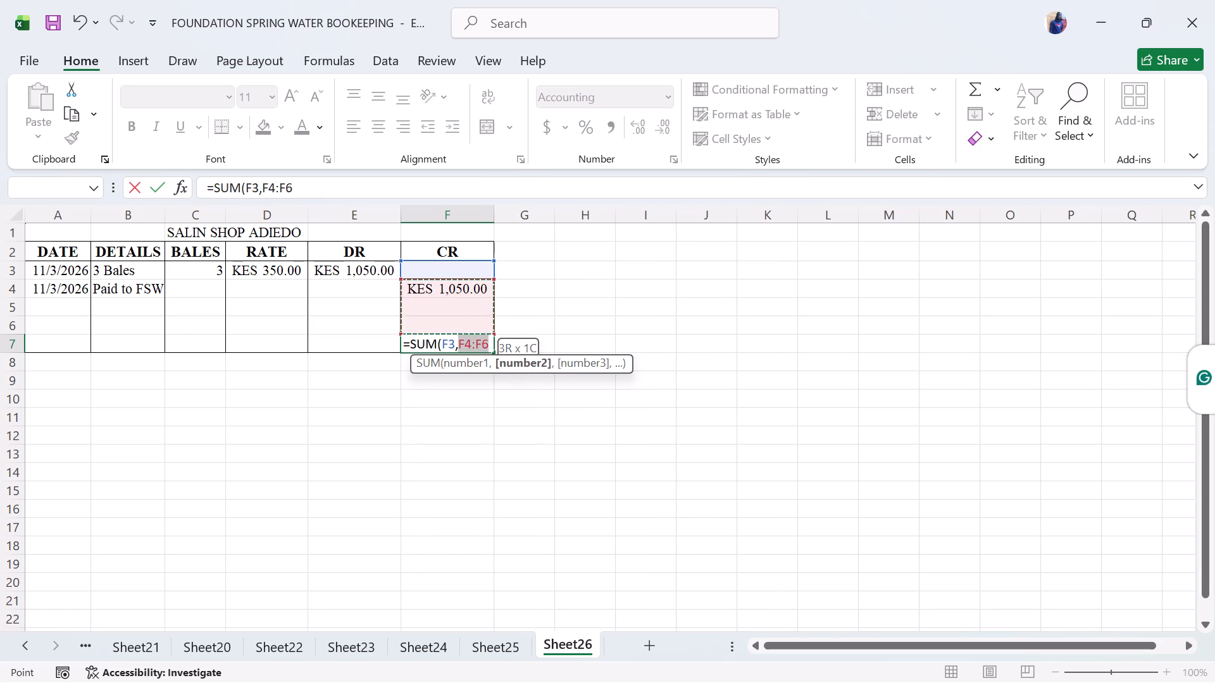
drag(458, 330, 458, 329)
key(Return)
Total the DR column in E7 with the formula =SUM(E3,E4:E6).
click(359, 347)
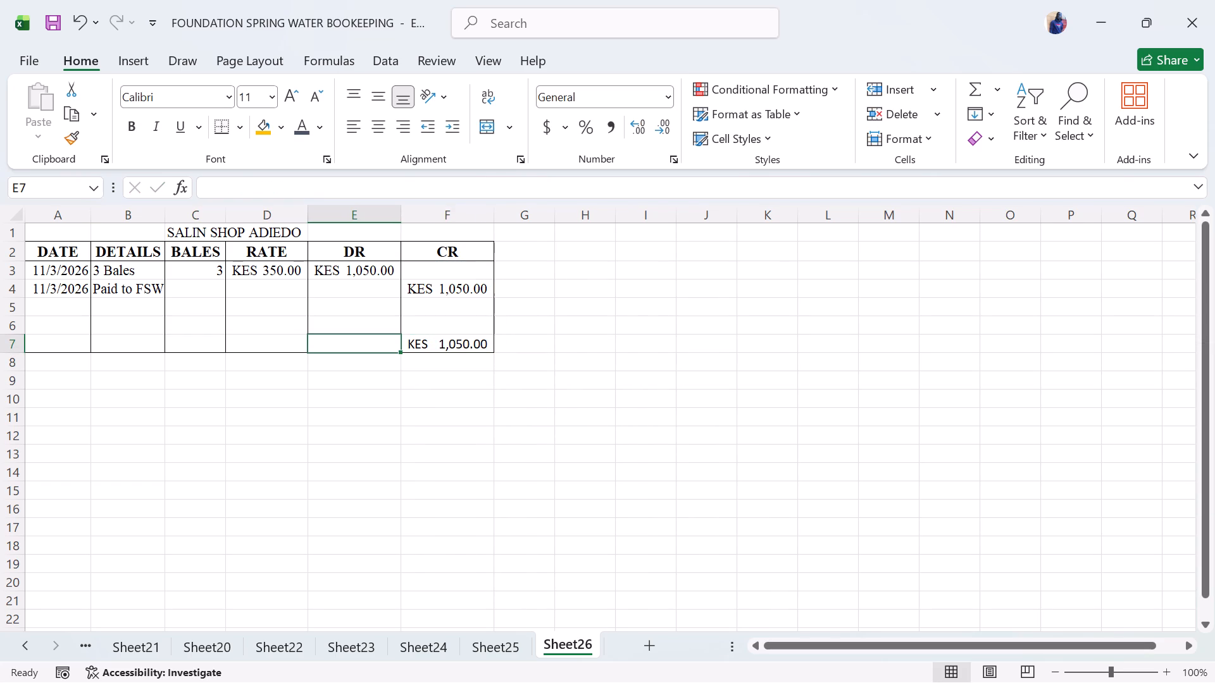
text(=SUM)
double_click(361, 364)
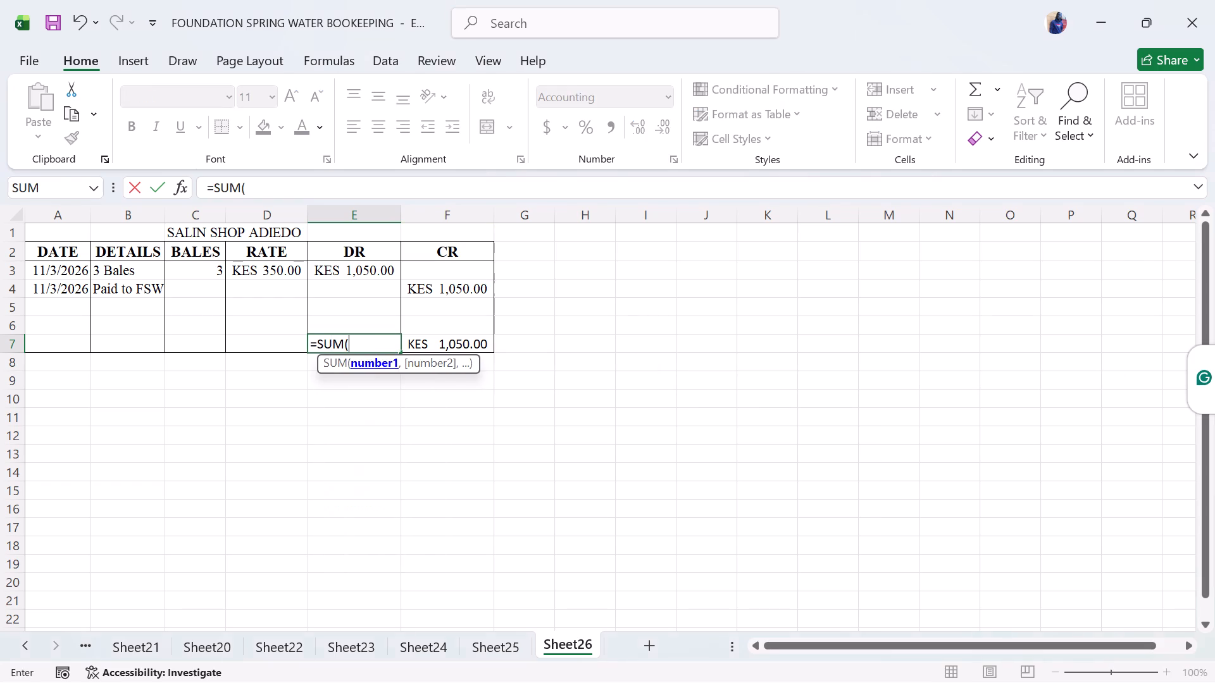
click(361, 277)
key(comma)
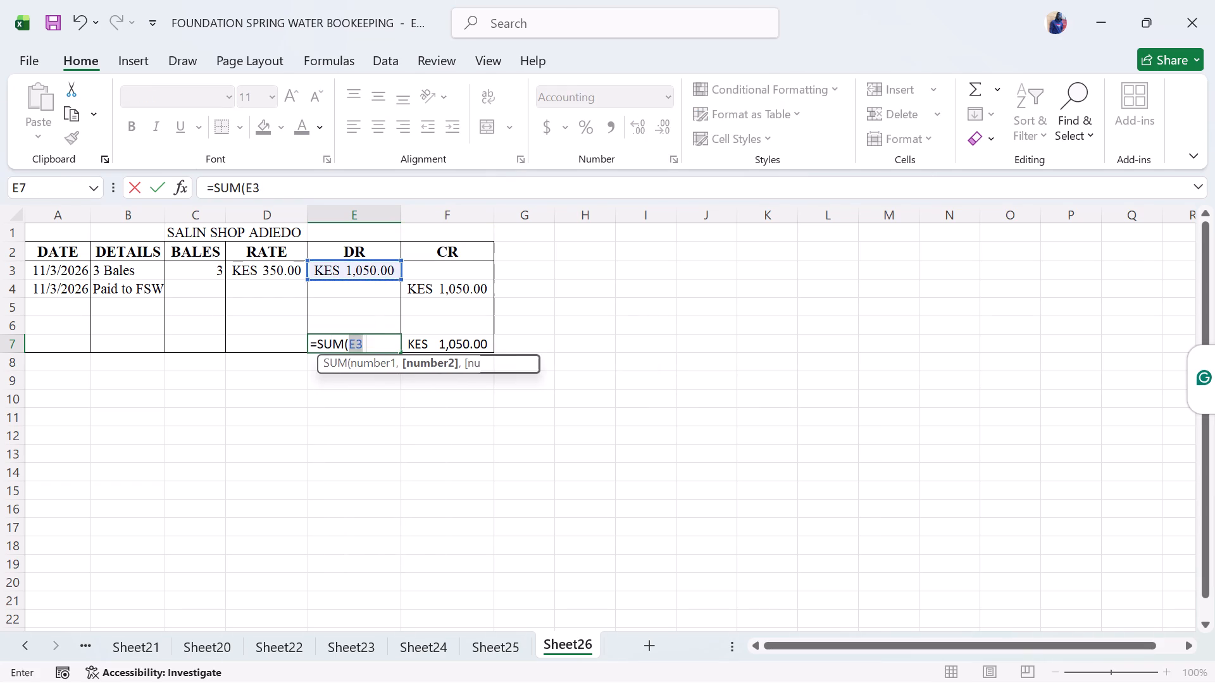
drag(358, 289, 365, 328)
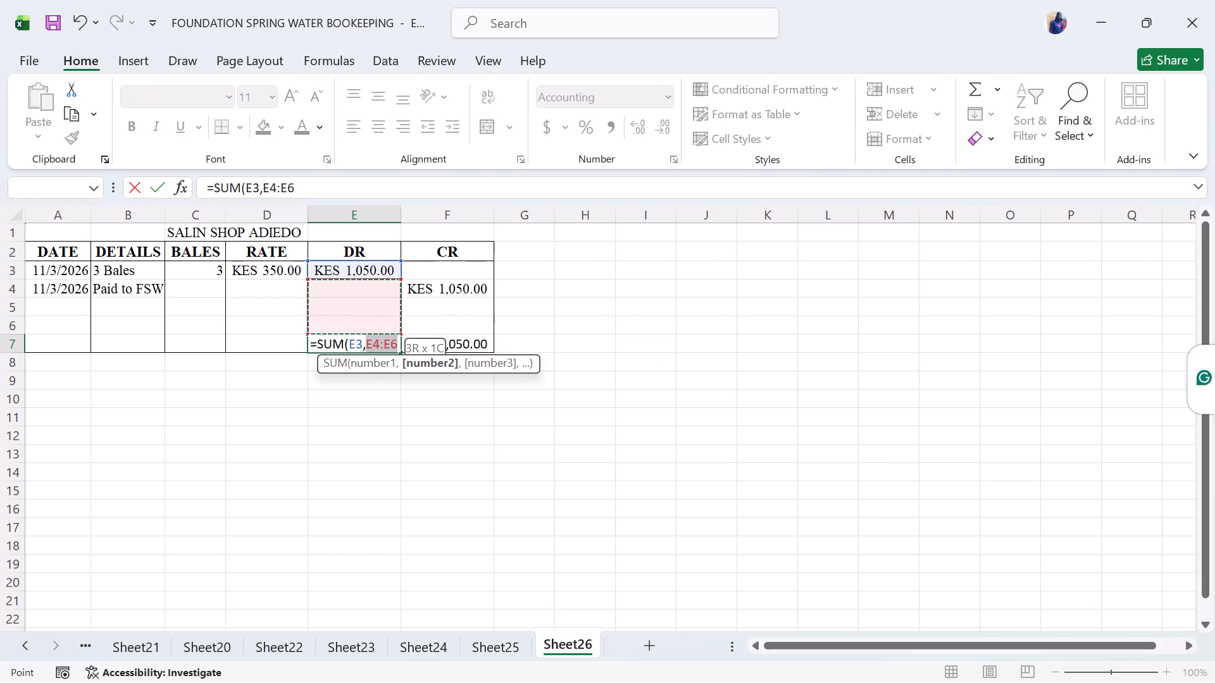
key(Return)
Add a balance line in row 8: label E8 "Bal" and calculate DR total minus CR total in F8 with =E7-F7.
click(360, 367)
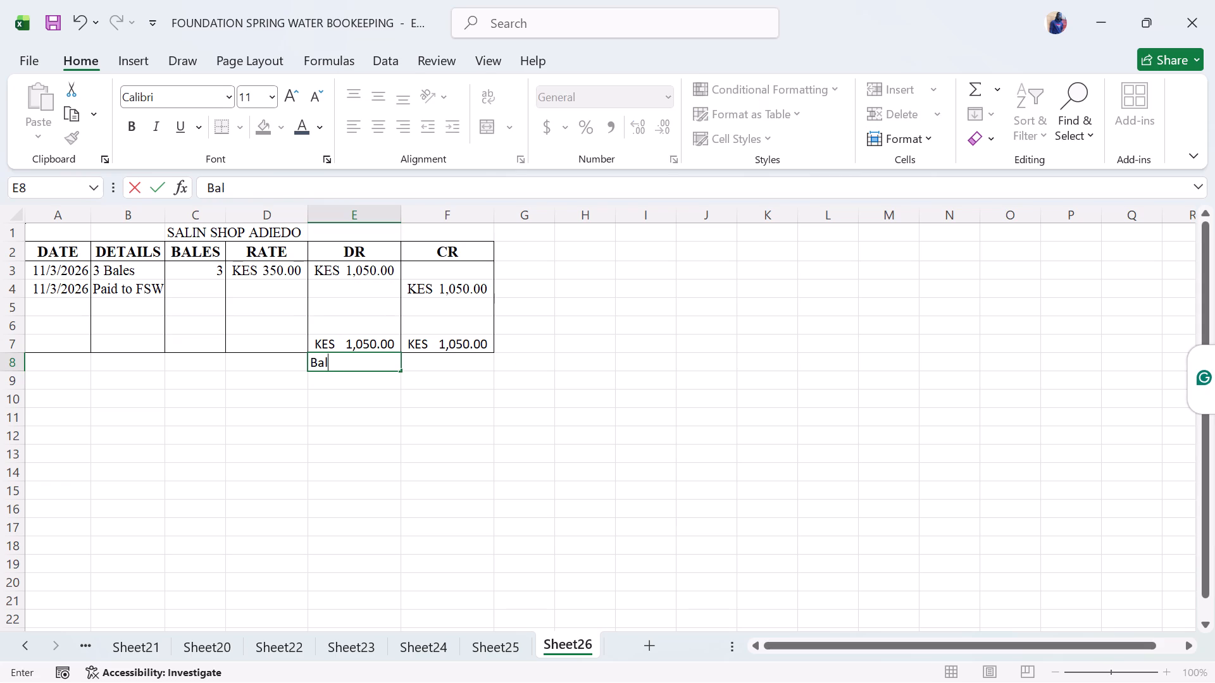
click(423, 366)
key(equal)
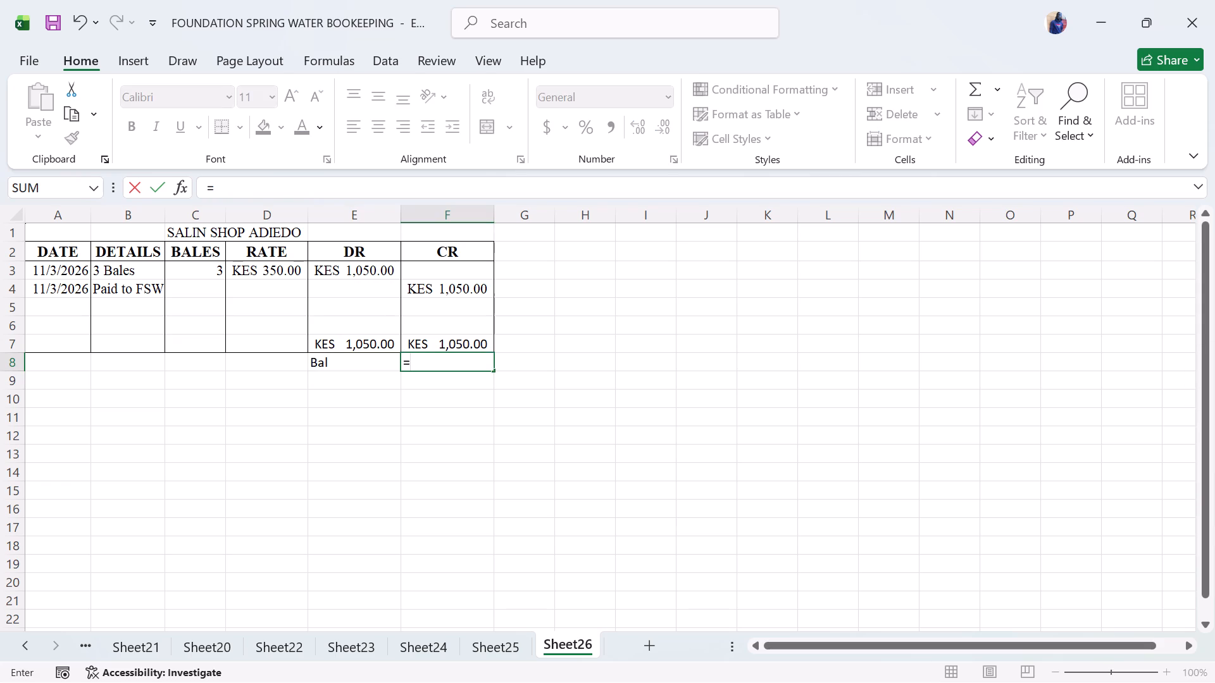
click(340, 341)
key(minus)
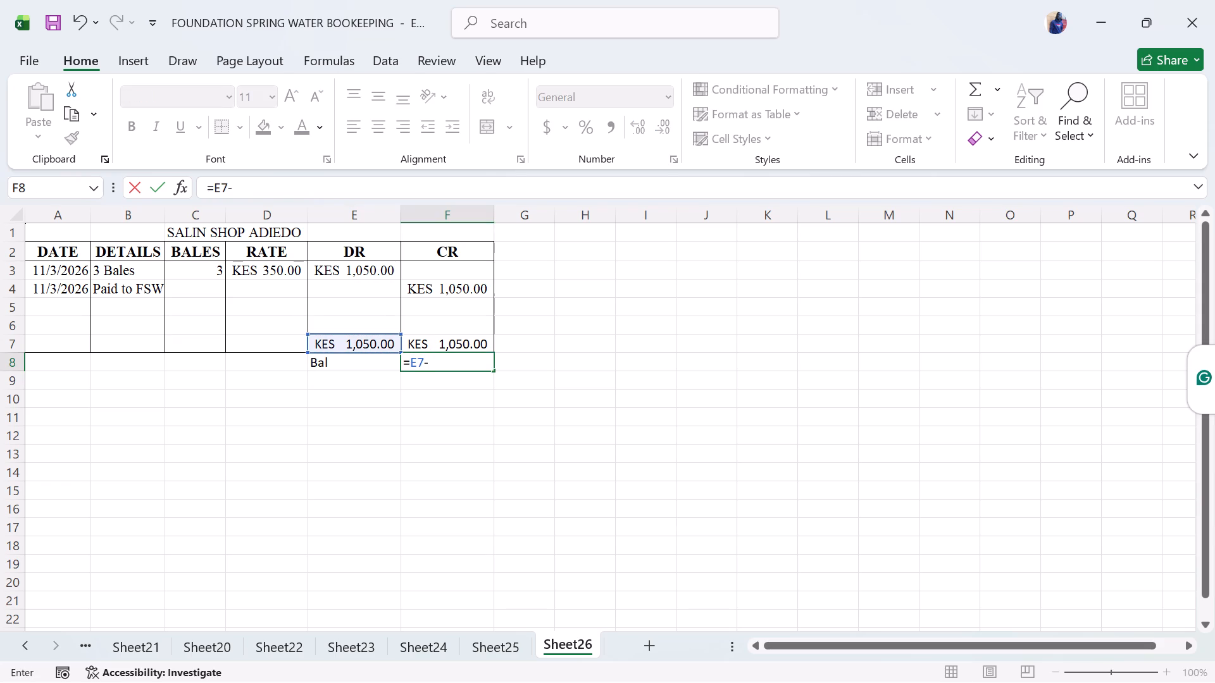
click(438, 345)
key(Return)
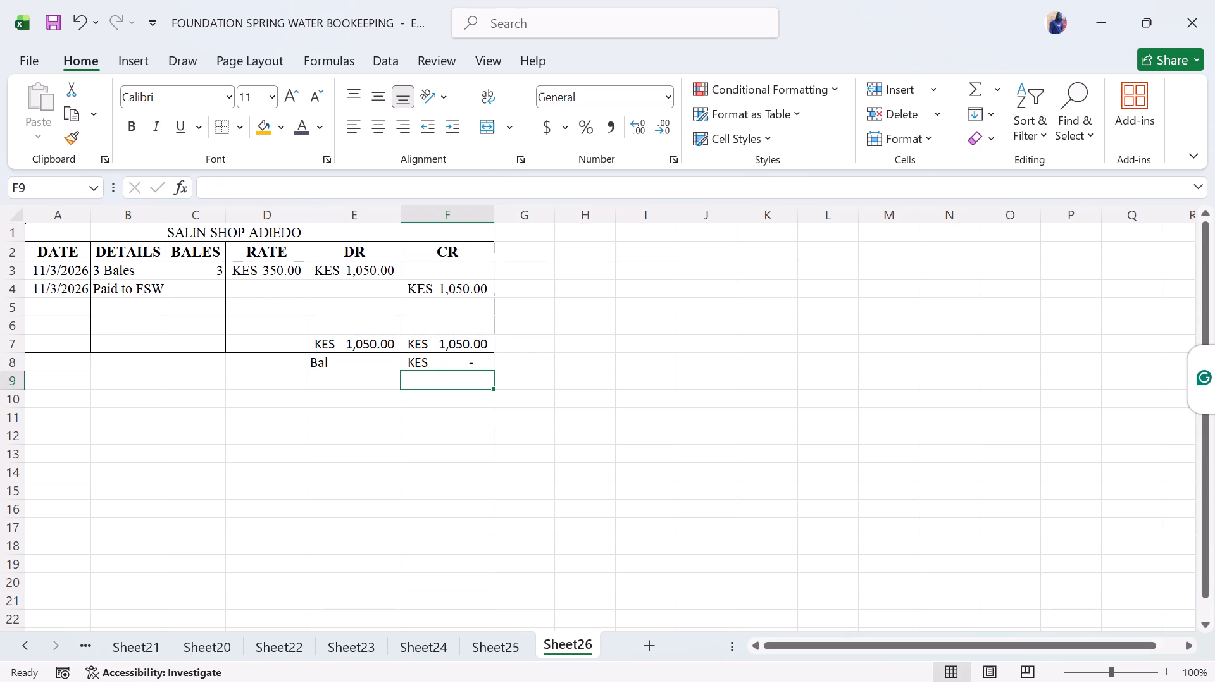
Apply all borders to the balance cells E8:F8.
drag(323, 359, 444, 354)
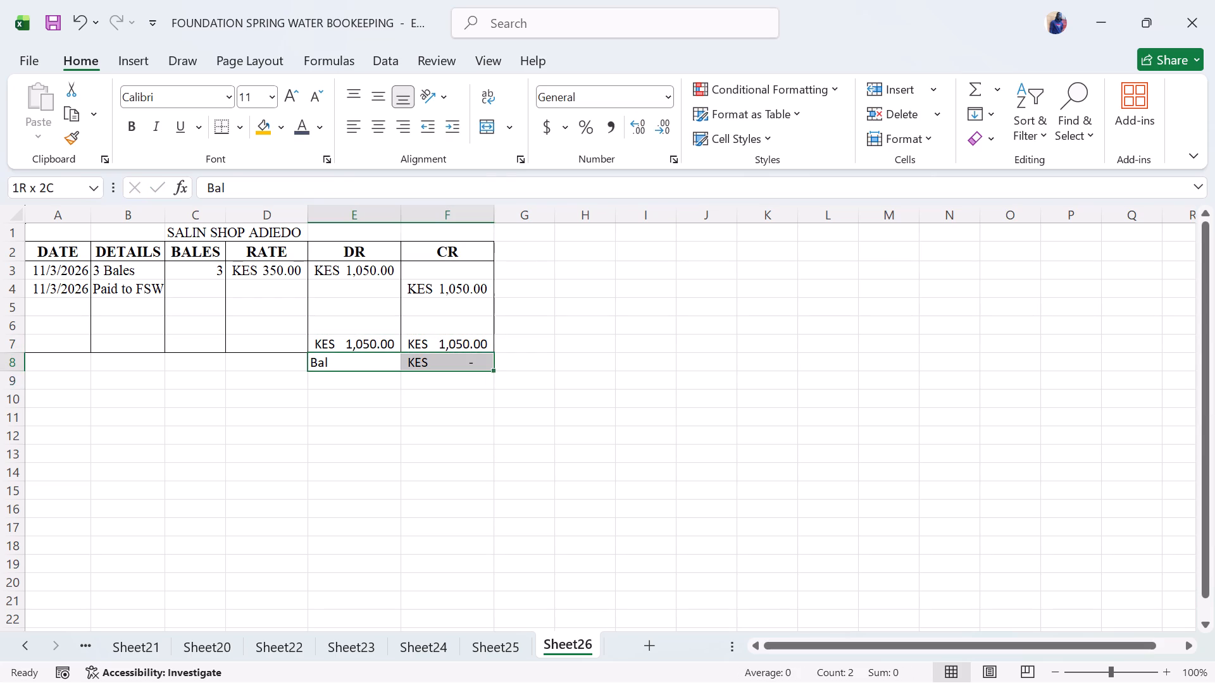
drag(444, 354, 450, 354)
click(235, 125)
click(271, 335)
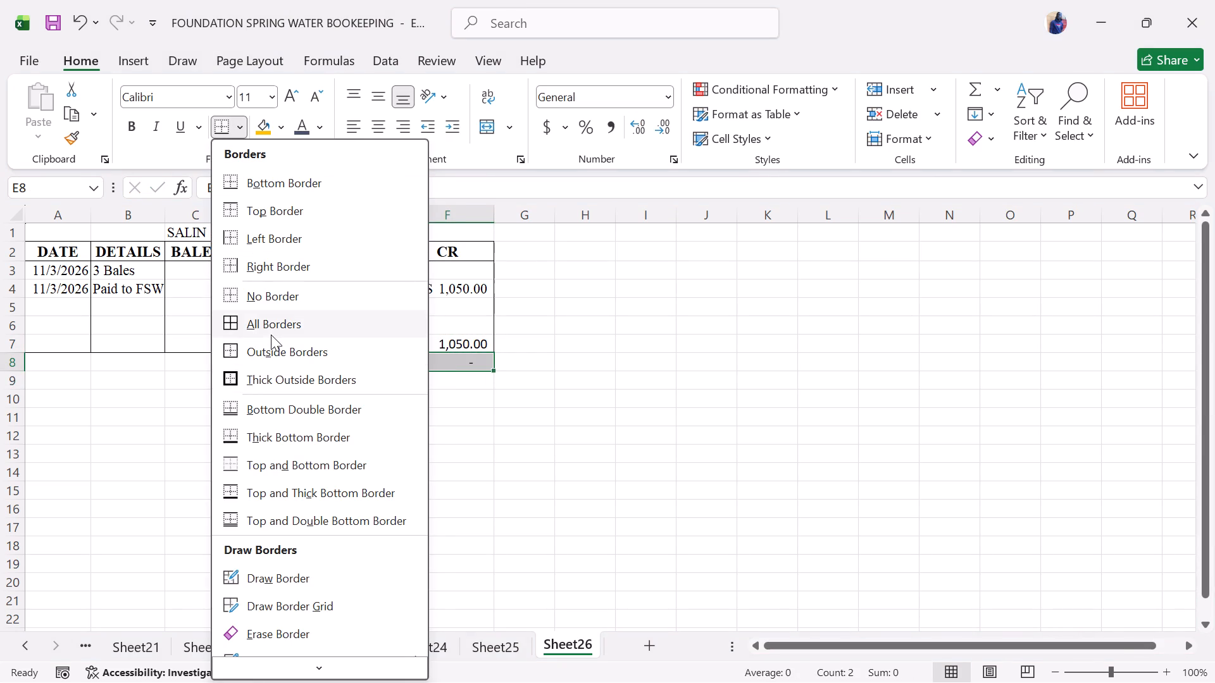
Set the font of the totals and balance cells E7:F8 to Times New Roman.
key(ctrl+a)
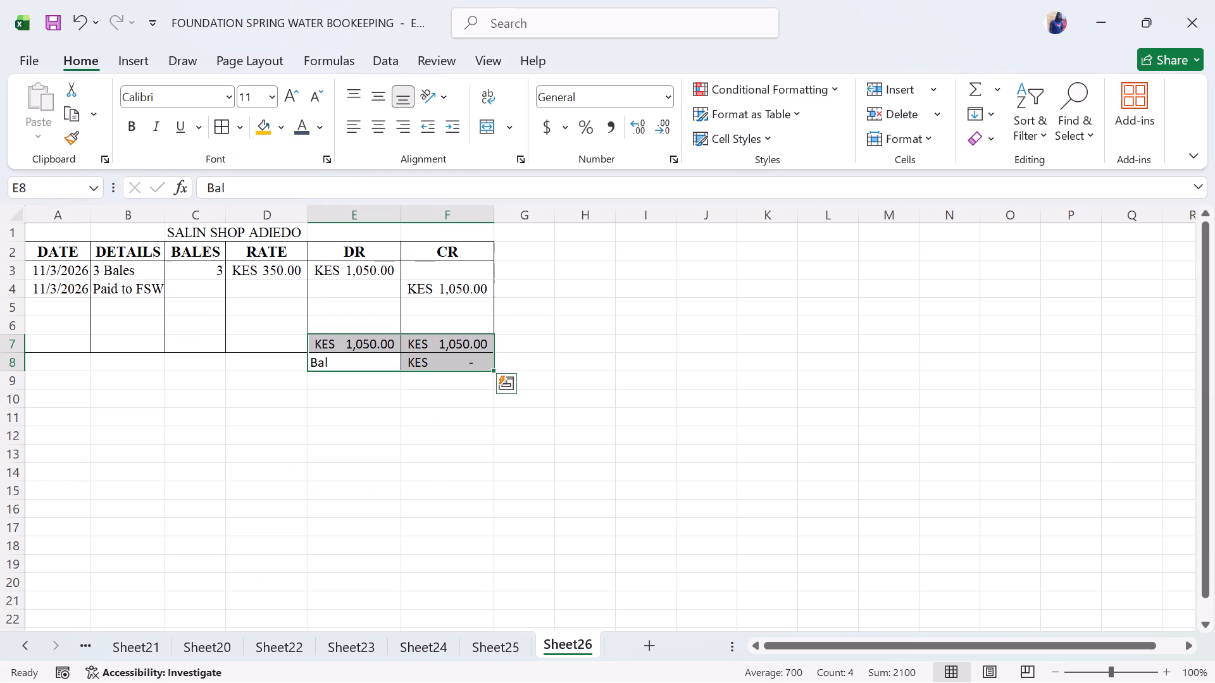
click(187, 97)
text(times)
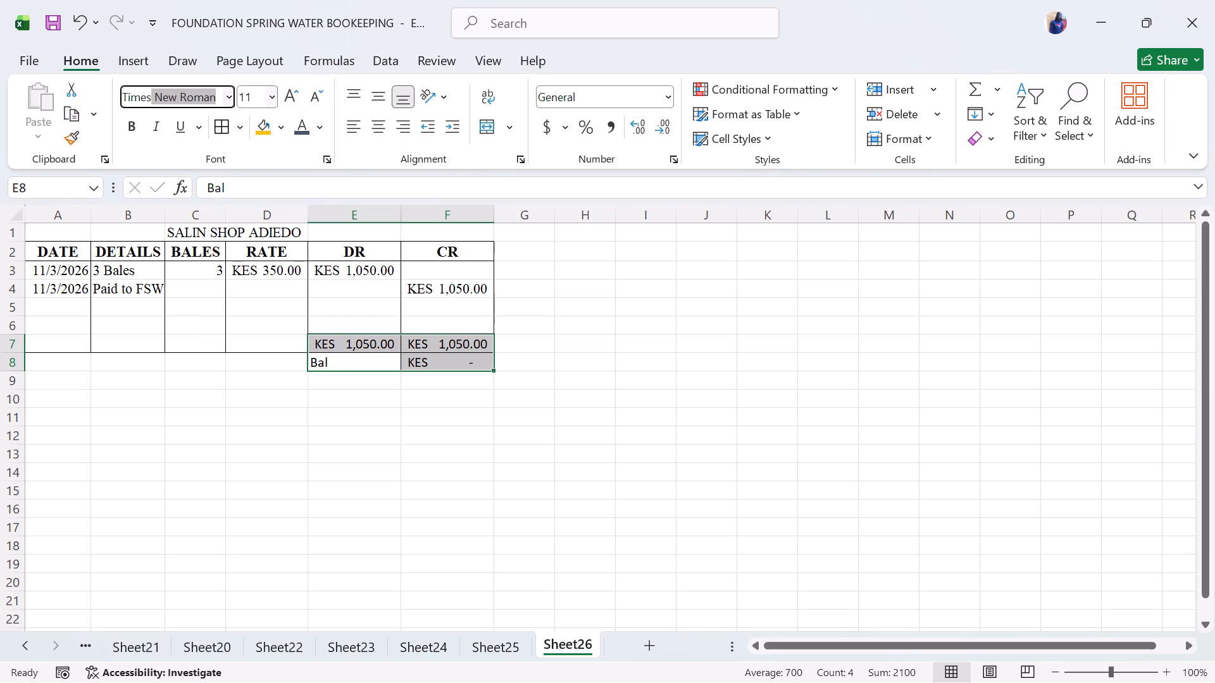
click(256, 90)
click(458, 382)
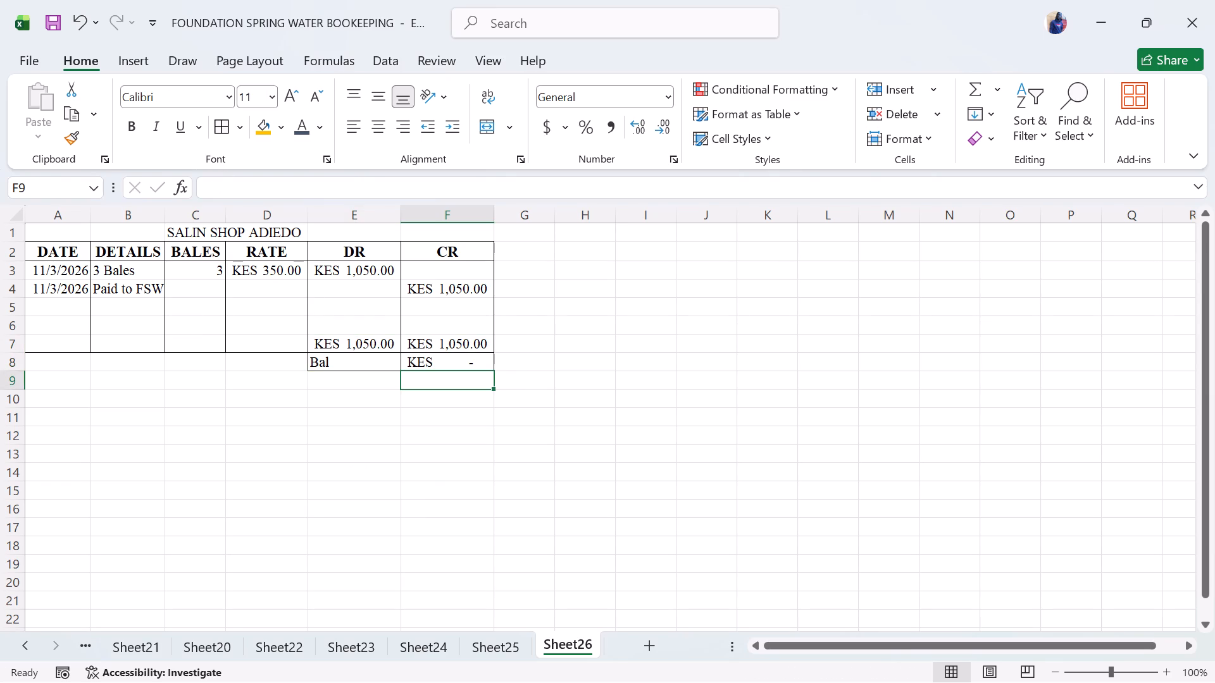
Make the SALIN SHOP ADIEDO title in row 1 bold.
drag(178, 235, 270, 230)
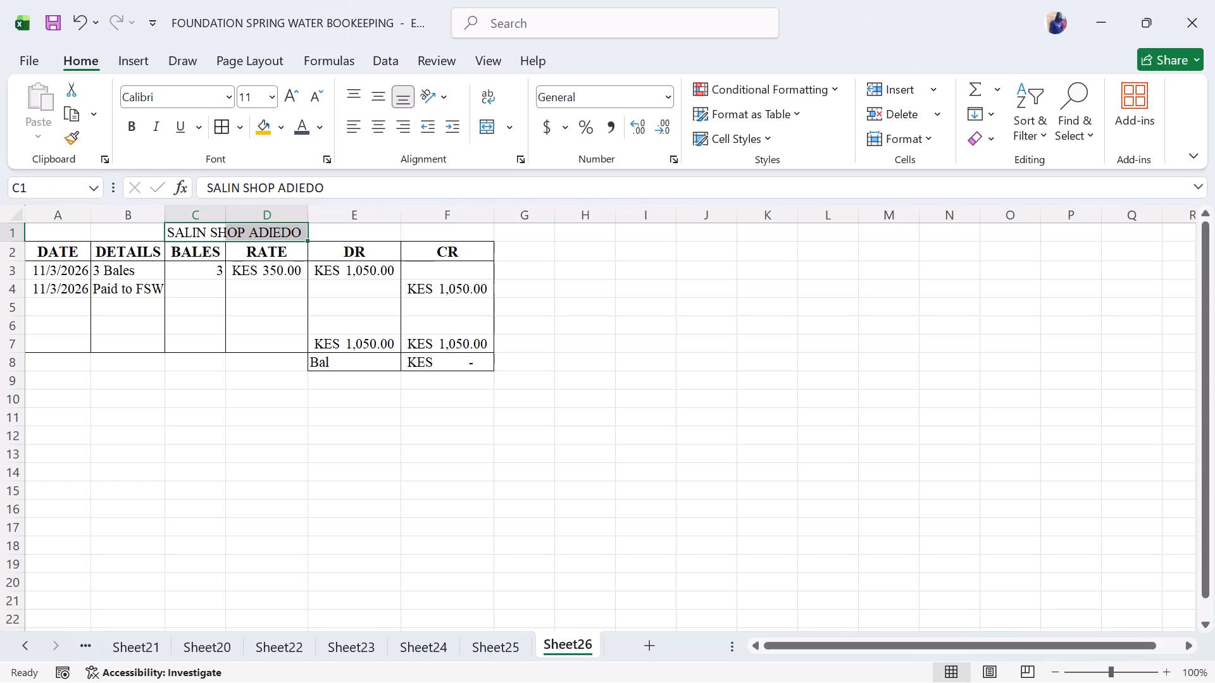
key(ctrl+b)
click(388, 264)
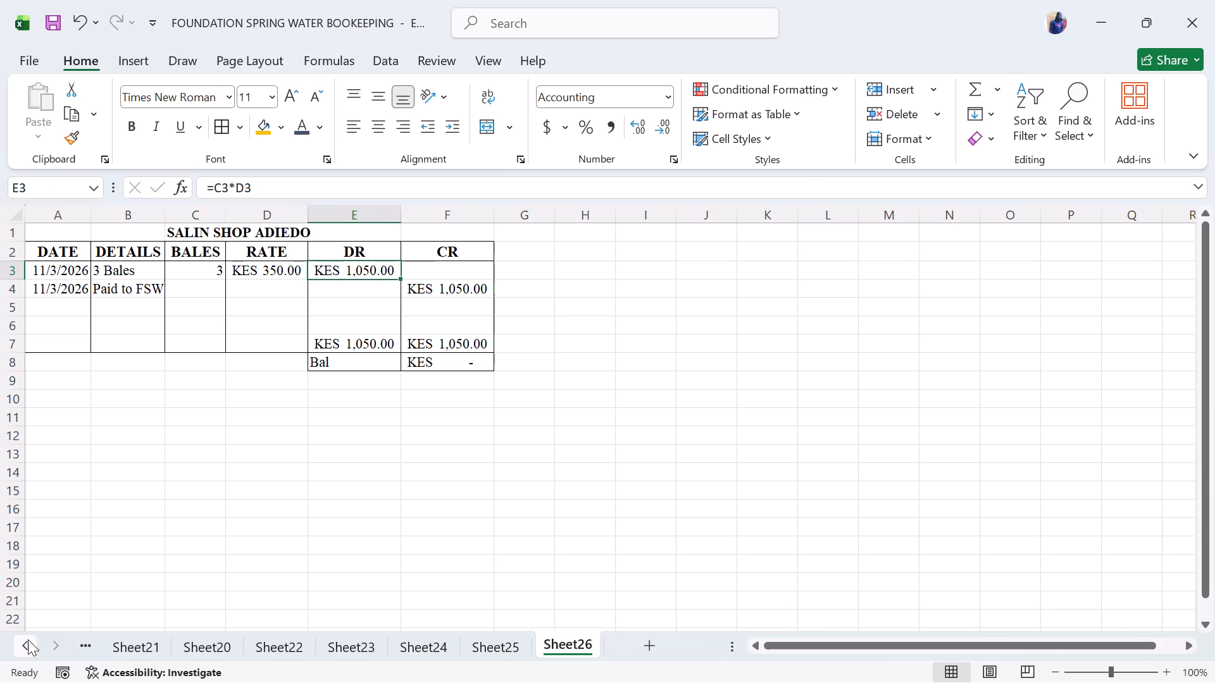
Save the workbook.
click(49, 25)
On Sheet1, start the customer entry in row 26 with the date 3 Nov and the name SALIN SHOP ADIEDO.
click(25, 645)
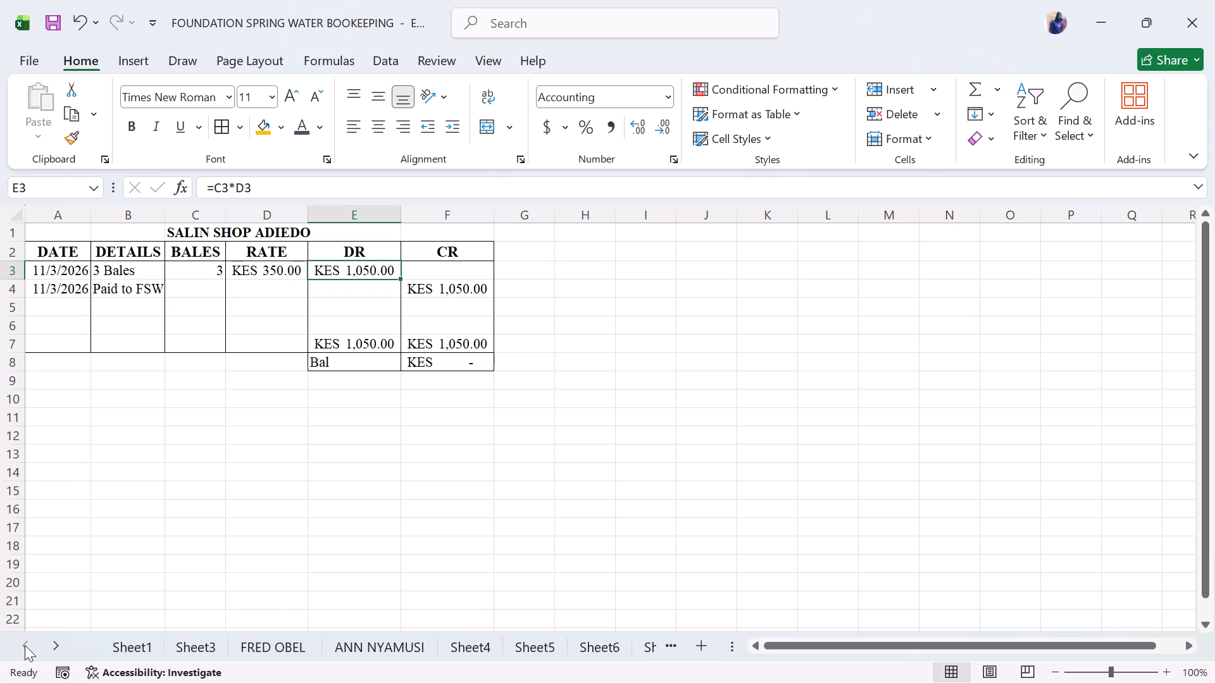
click(153, 643)
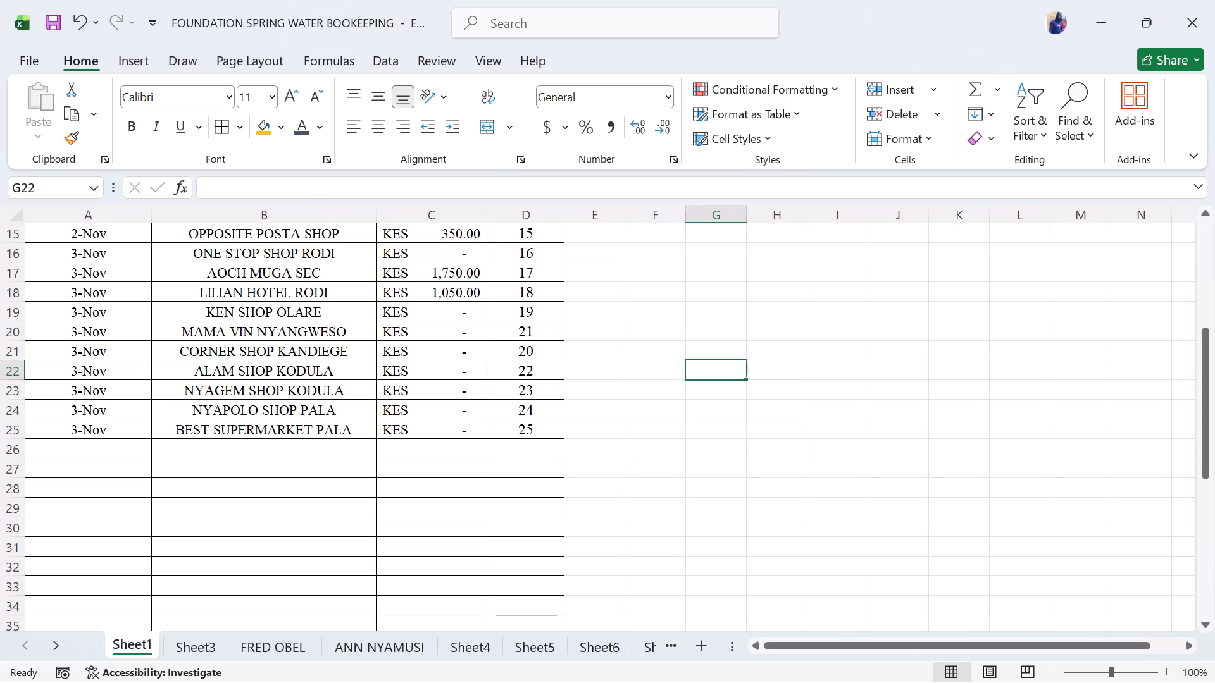
click(115, 451)
key(3)
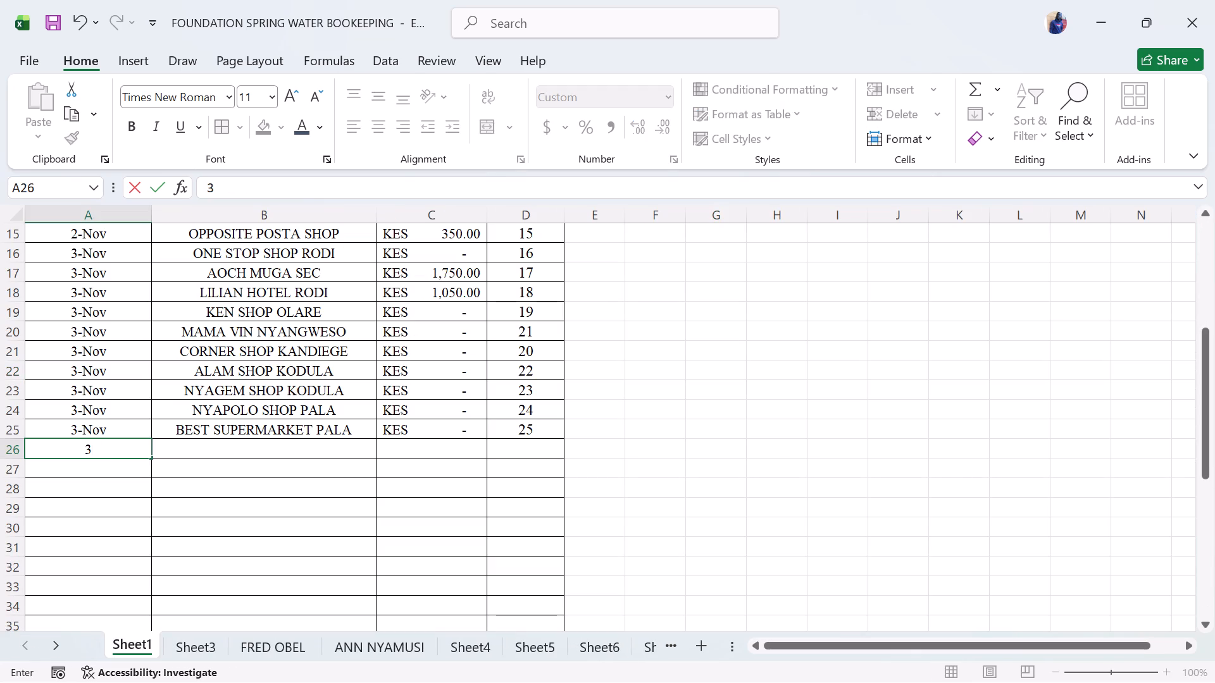
key(v)
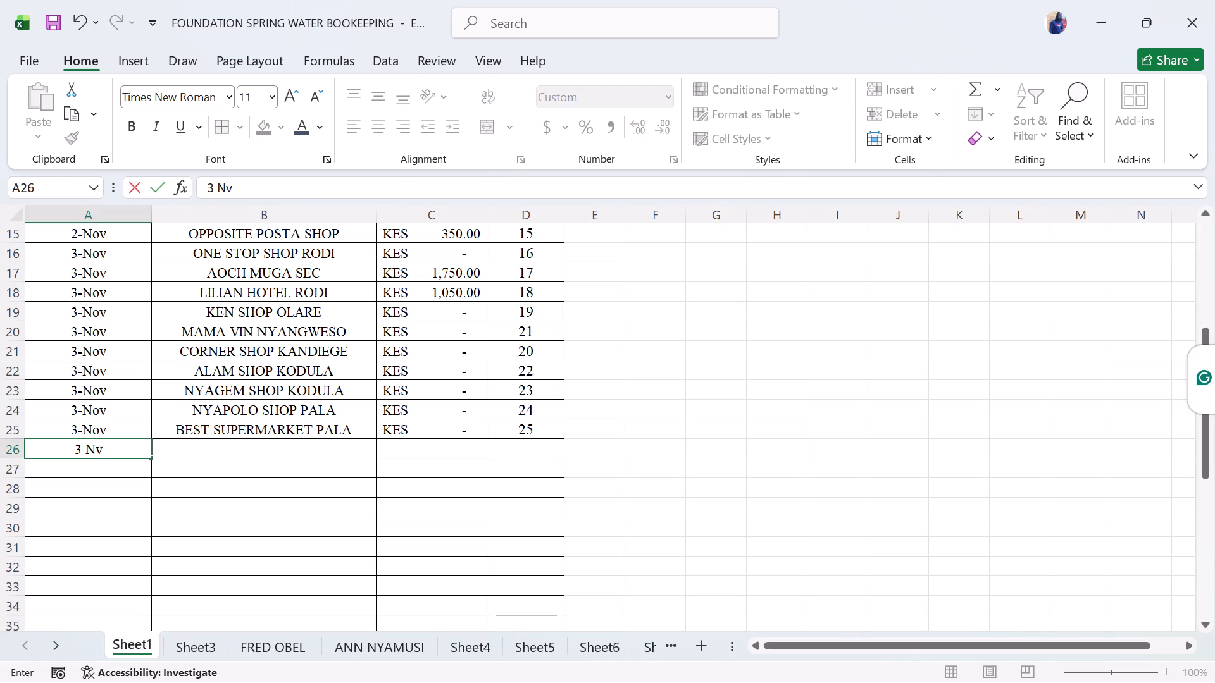
key(BackSpace)
text(ov)
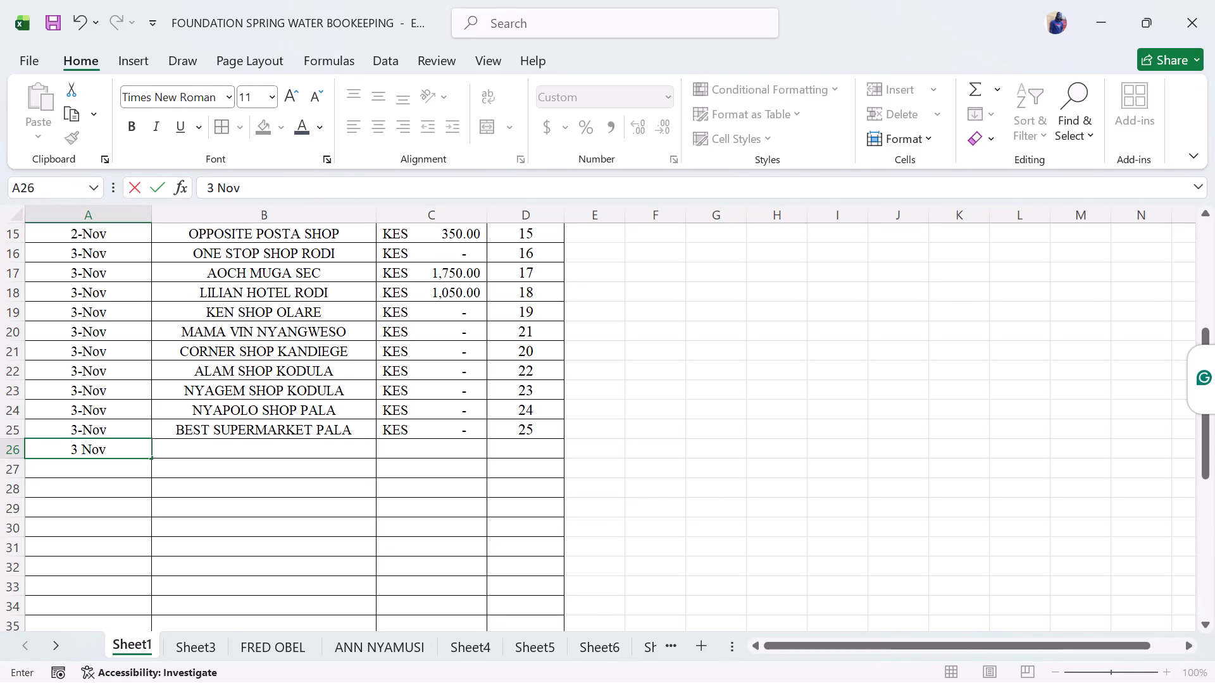
click(208, 455)
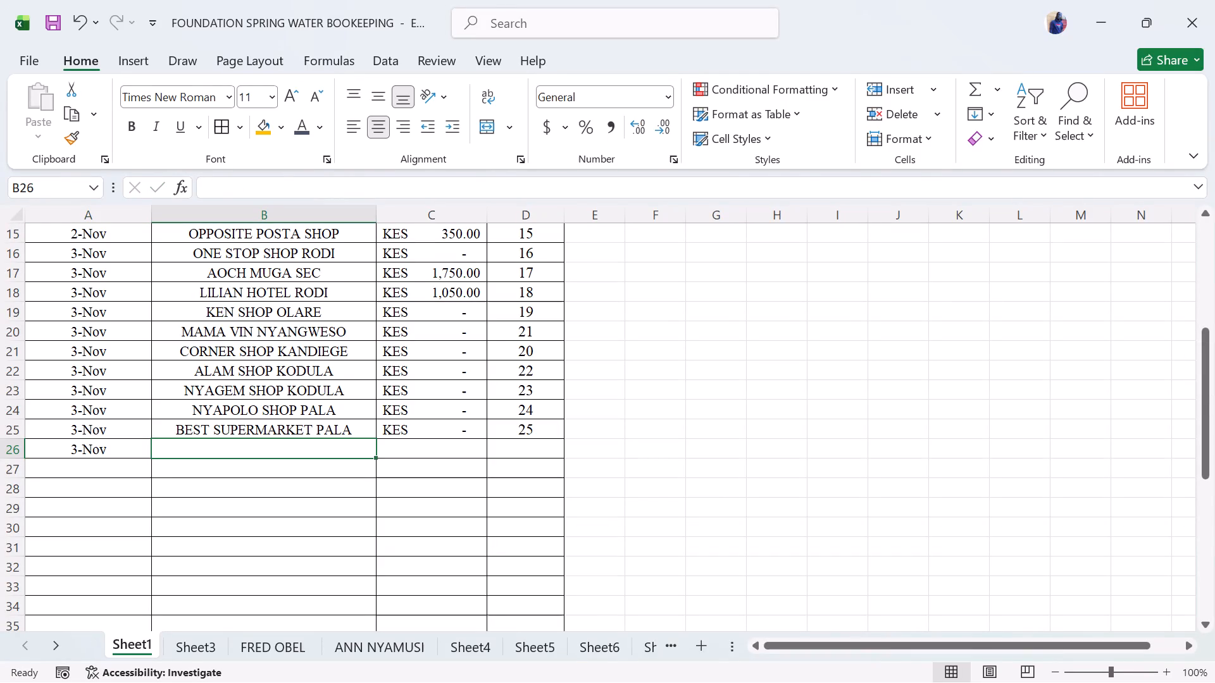
text(SALIN SHOP)
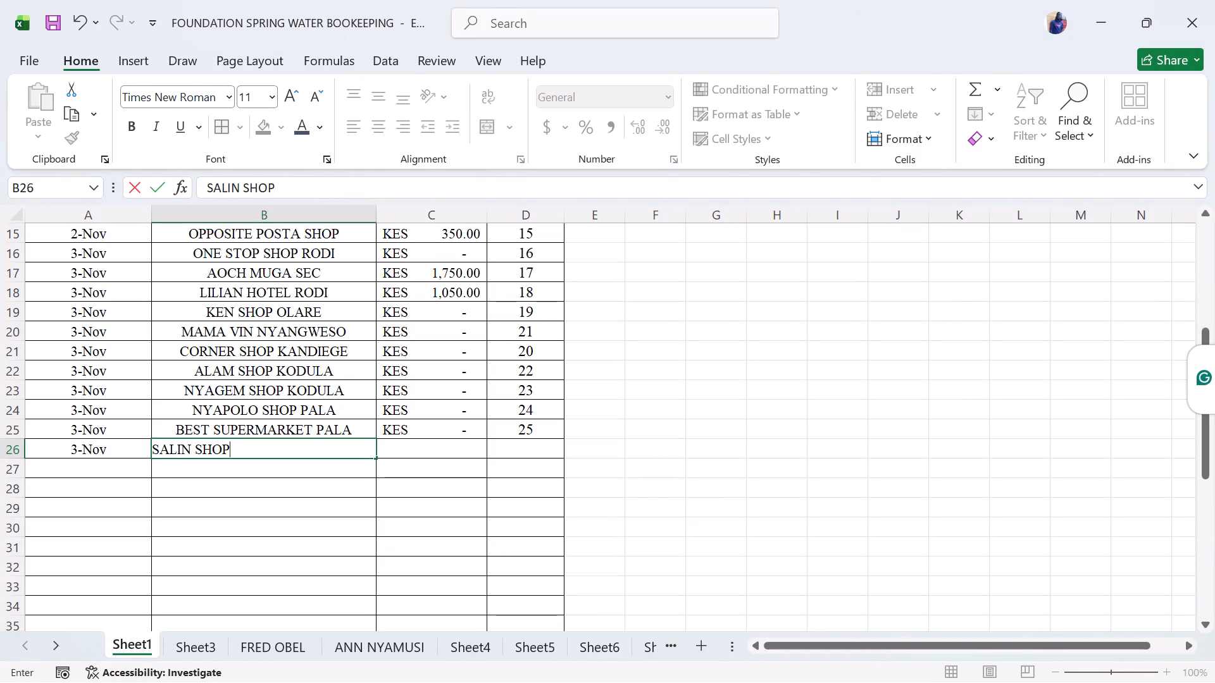
key(space)
text(ADIED)
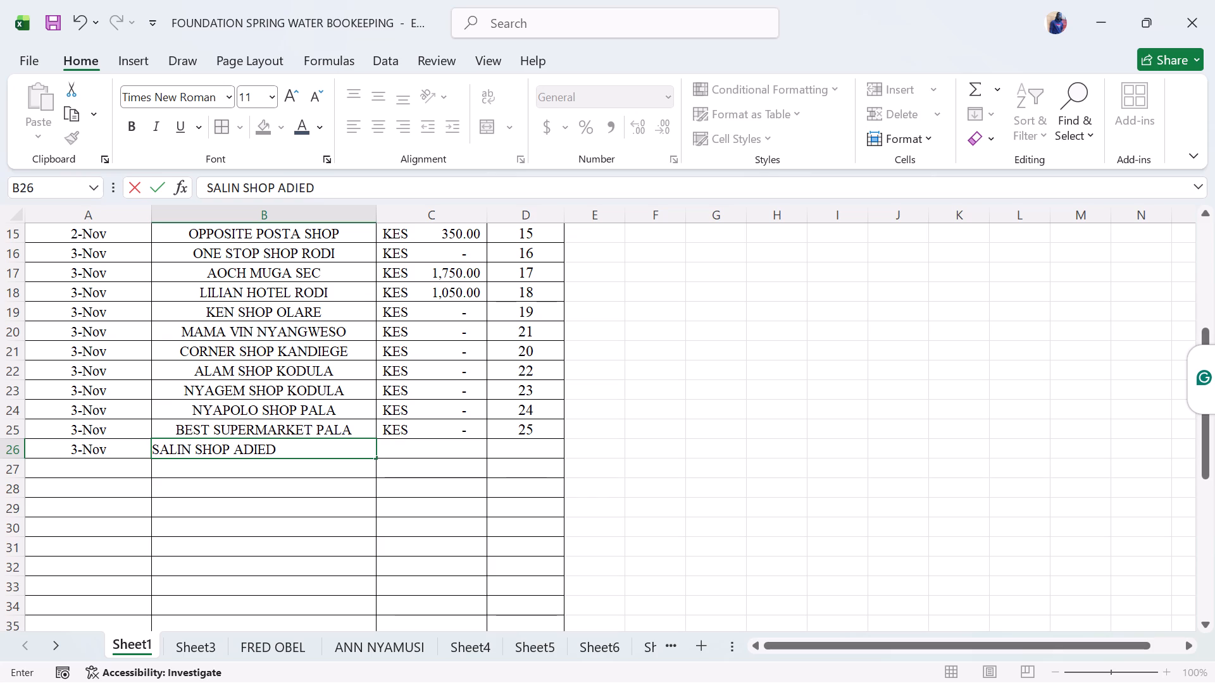
key(o)
Link the amount in C26 of Sheet1 to the Salin Shop Adiedo ledger balance with =Sheet26!F8.
click(432, 441)
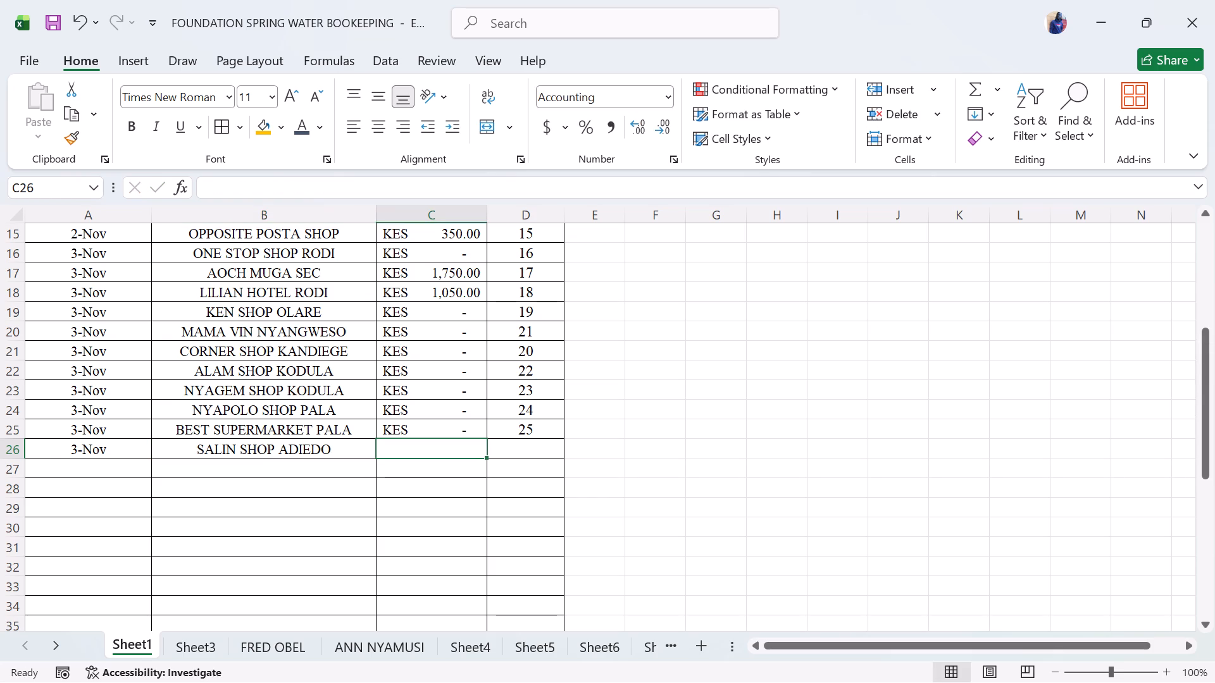
click(426, 451)
key(equal)
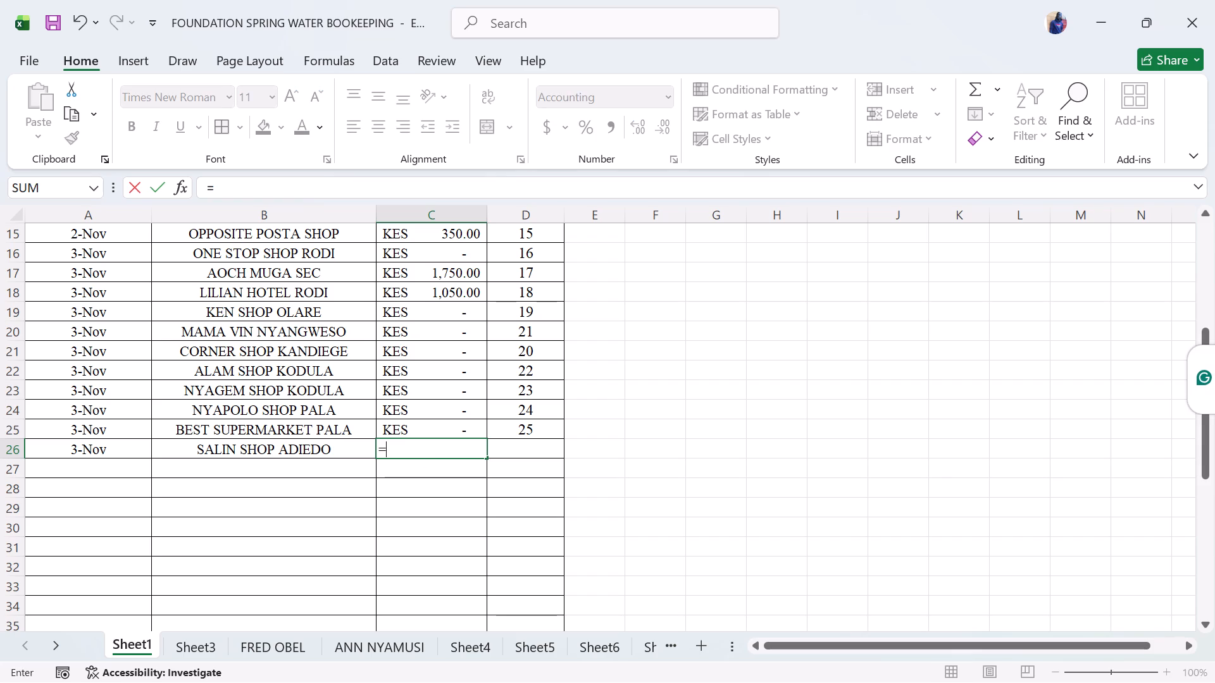
click(60, 636)
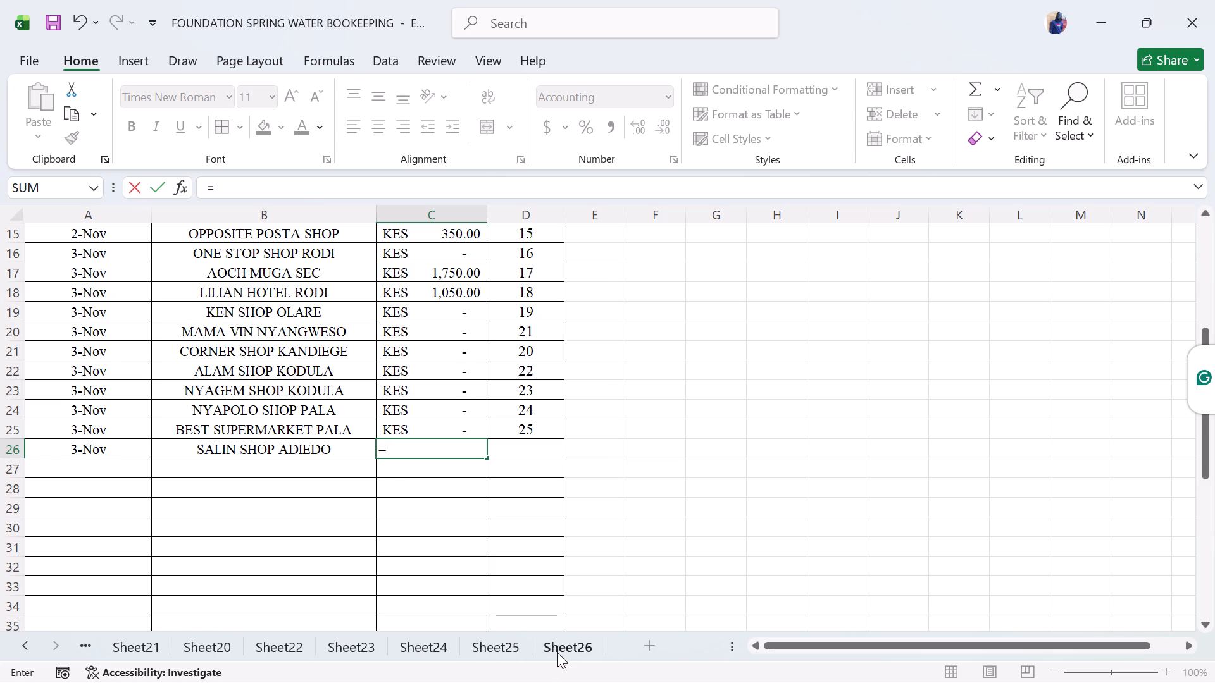
click(557, 652)
click(462, 359)
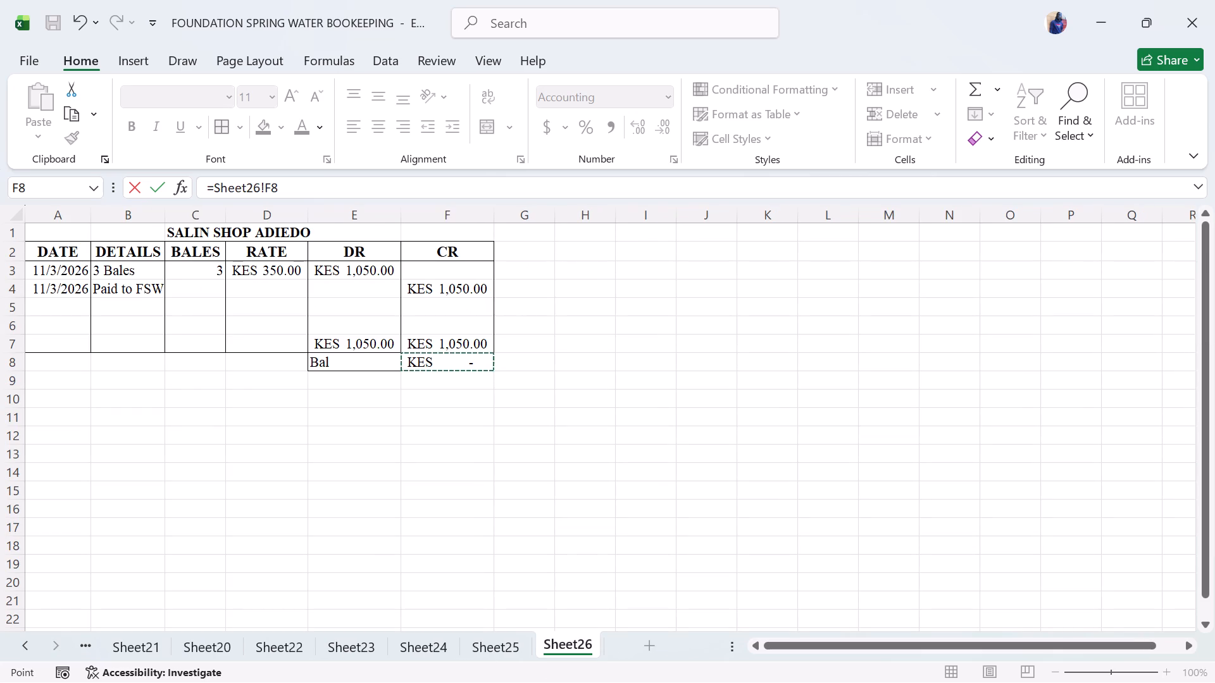
key(Return)
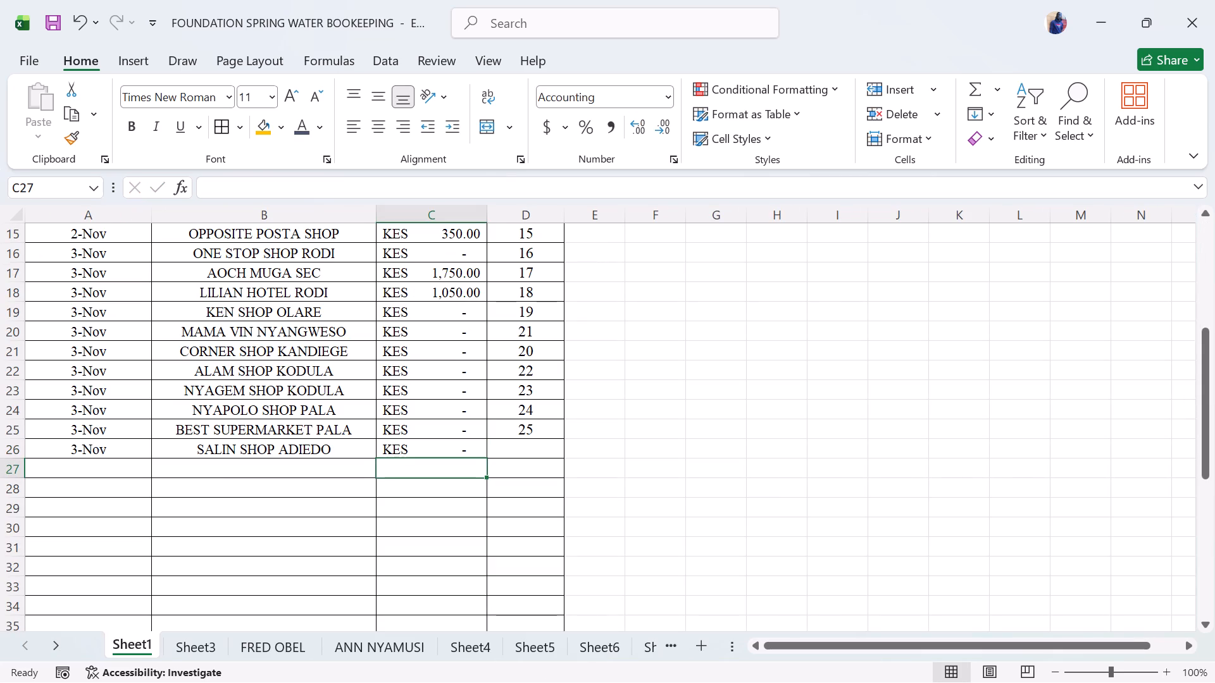
Enter the ledger sheet number 26 in D26 for SALIN SHOP ADIEDO.
click(527, 445)
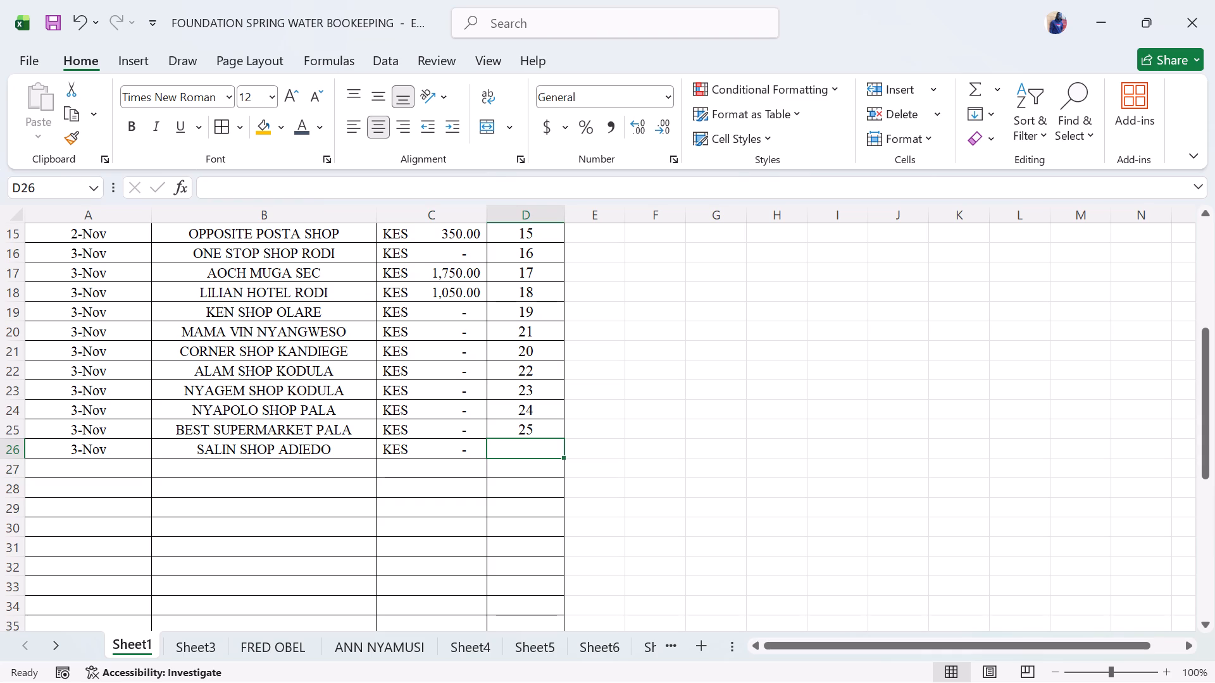
text(26)
click(573, 468)
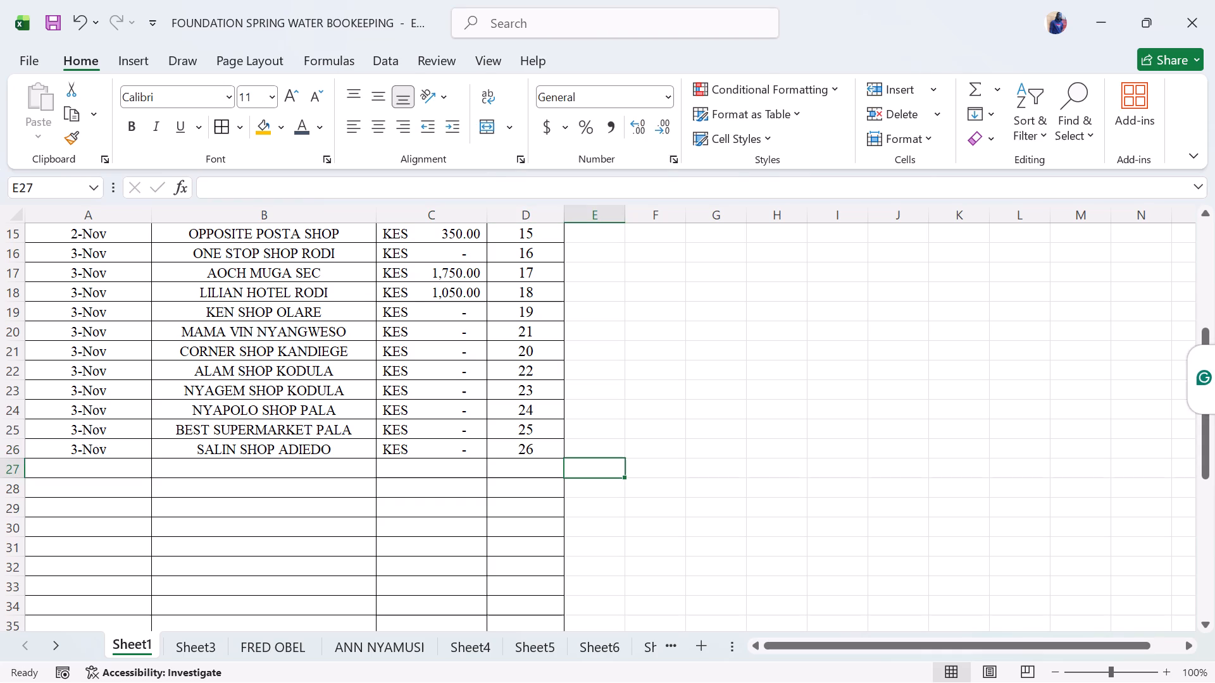
Review the Sheet1 customer summary, checking the dates, names, balances and sheet numbers through row 26 and the TOTAL row.
scroll(376, 396, up, 2)
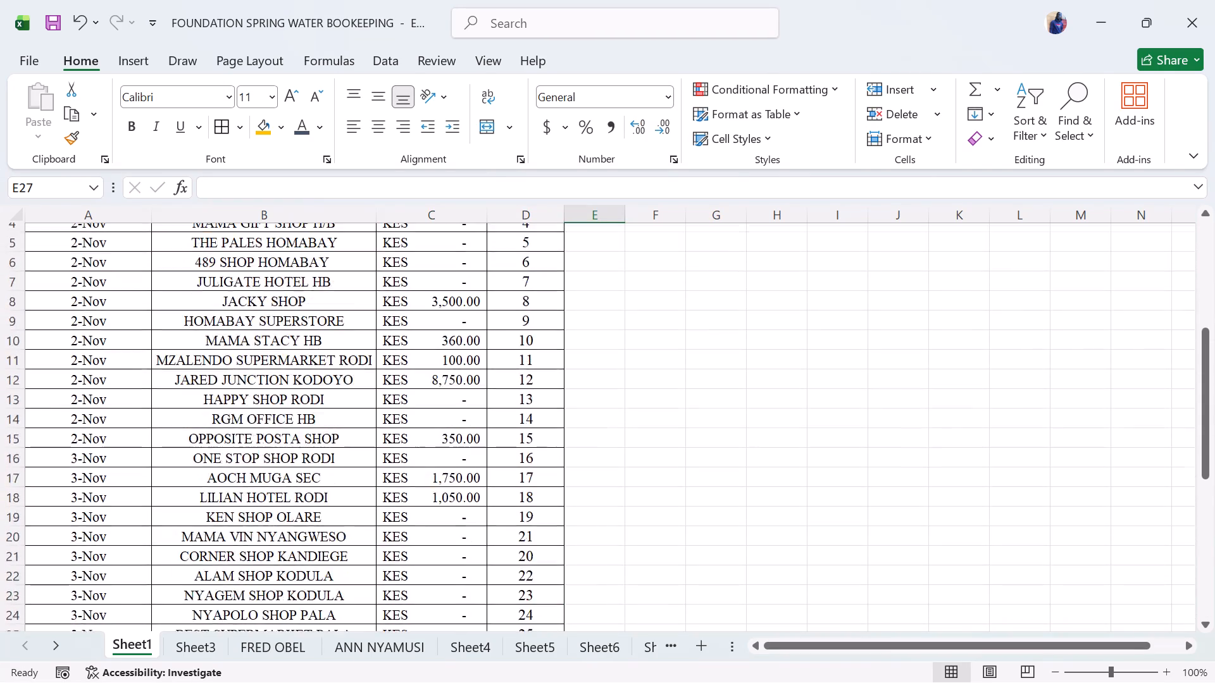
scroll(376, 396, up, 1)
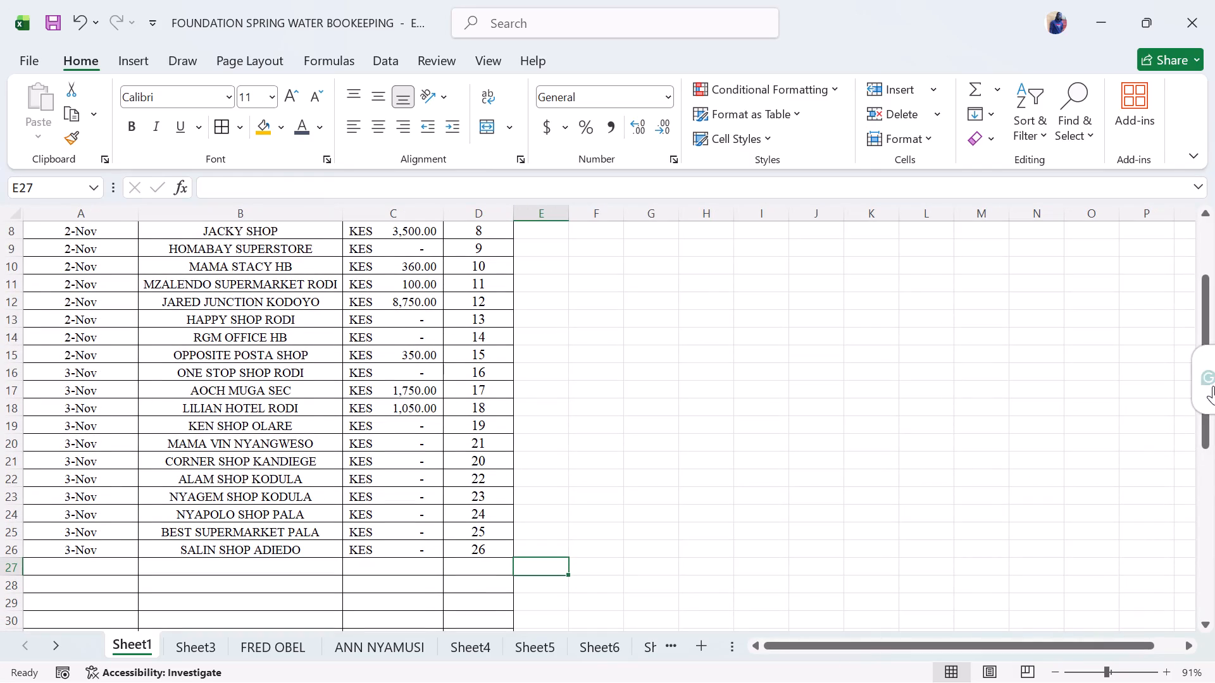
drag(1206, 424, 1214, 354)
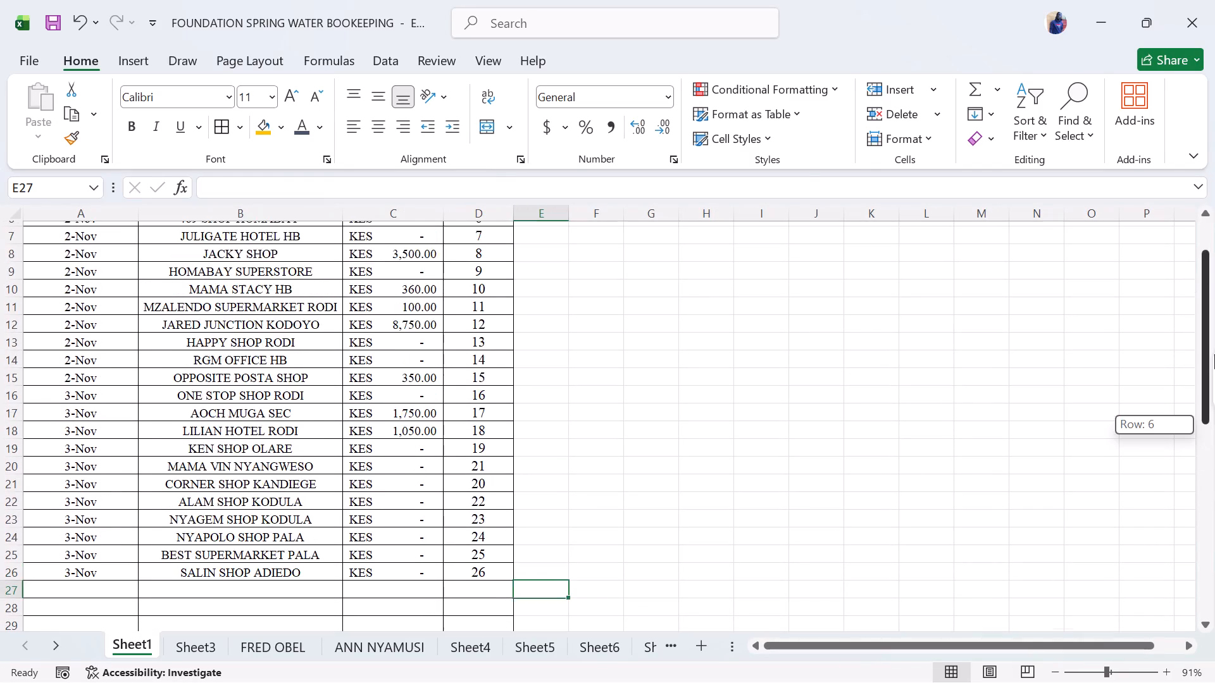
drag(1214, 354, 1214, 415)
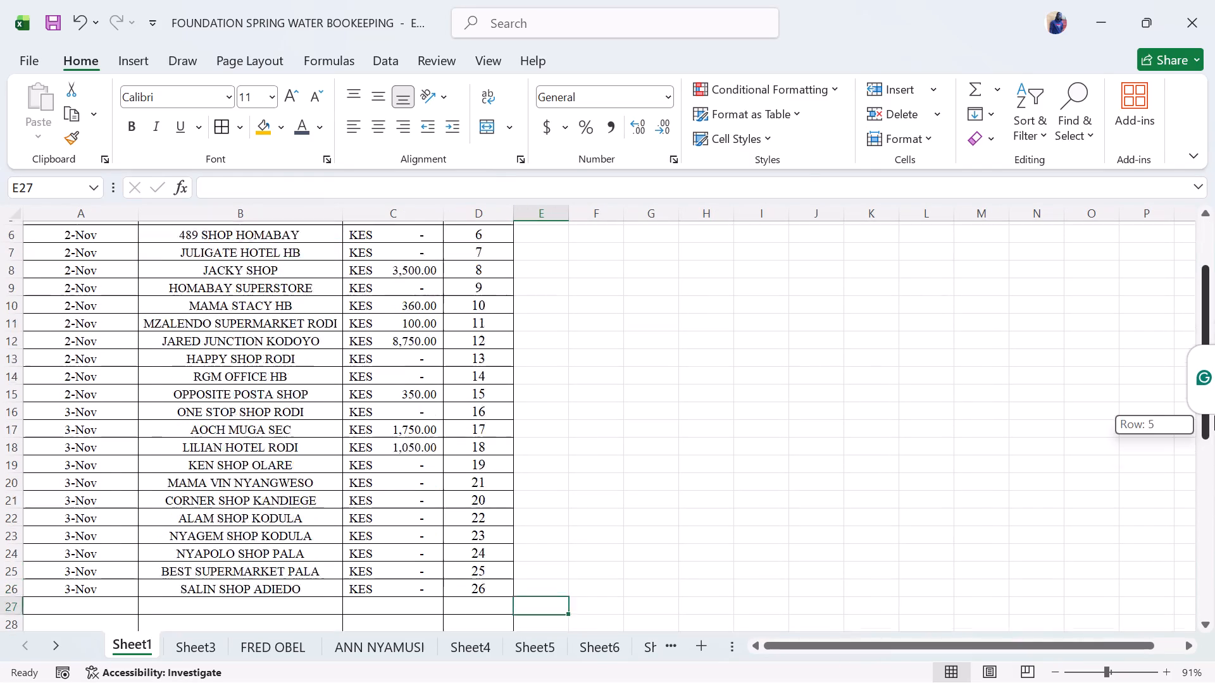
drag(1214, 415, 1212, 463)
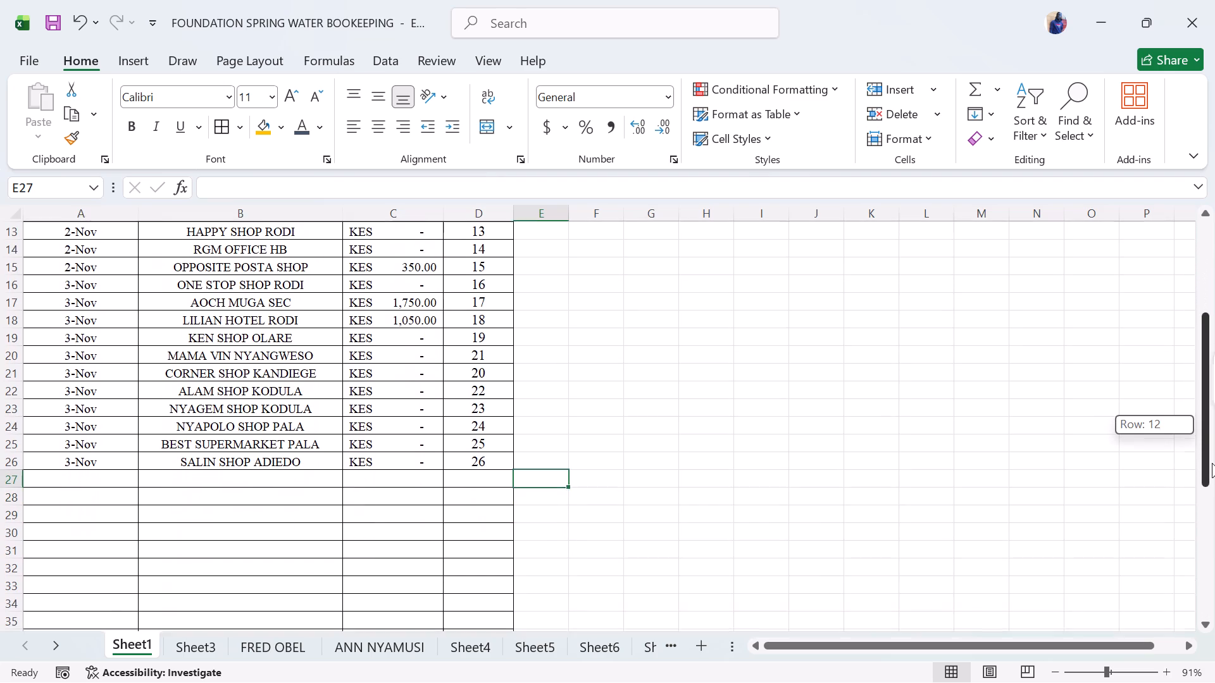
drag(1212, 463, 1175, 539)
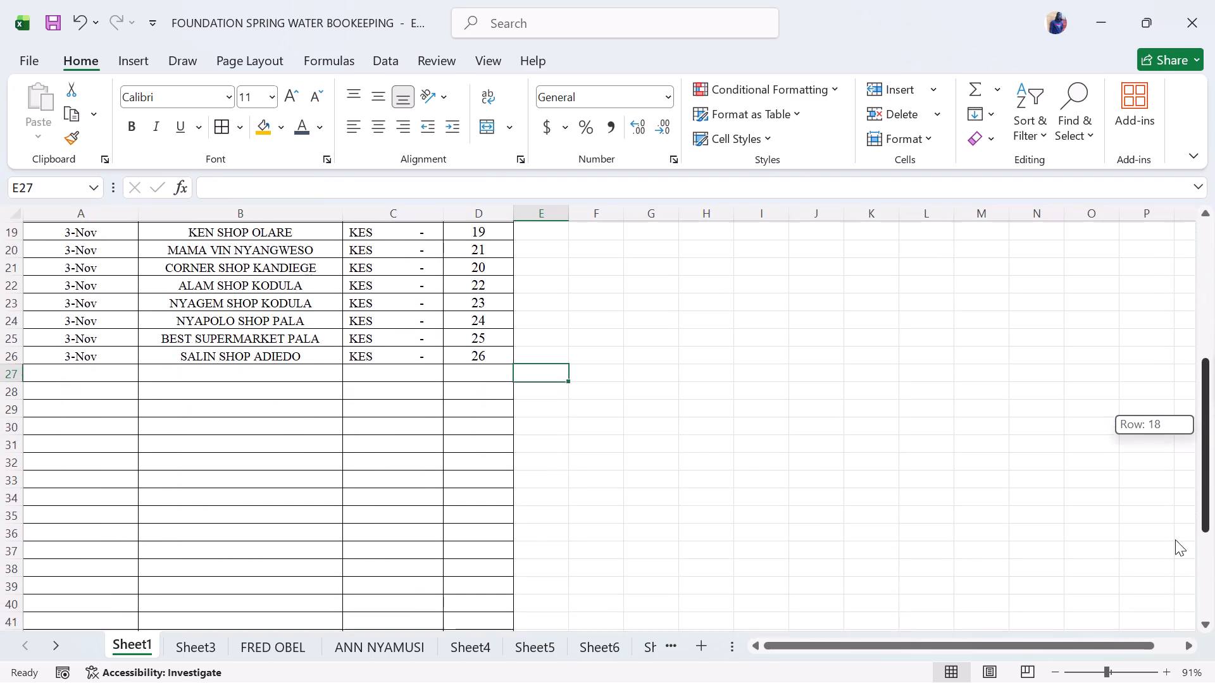
drag(1175, 539, 1177, 511)
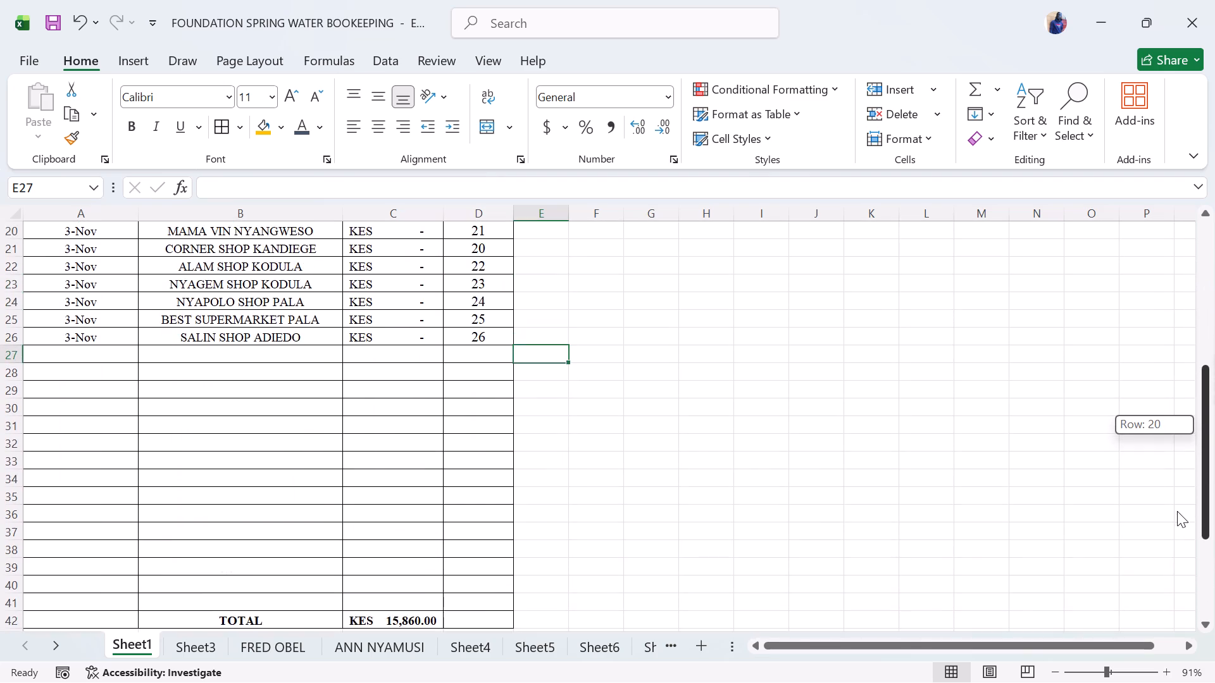
drag(1177, 511, 1206, 398)
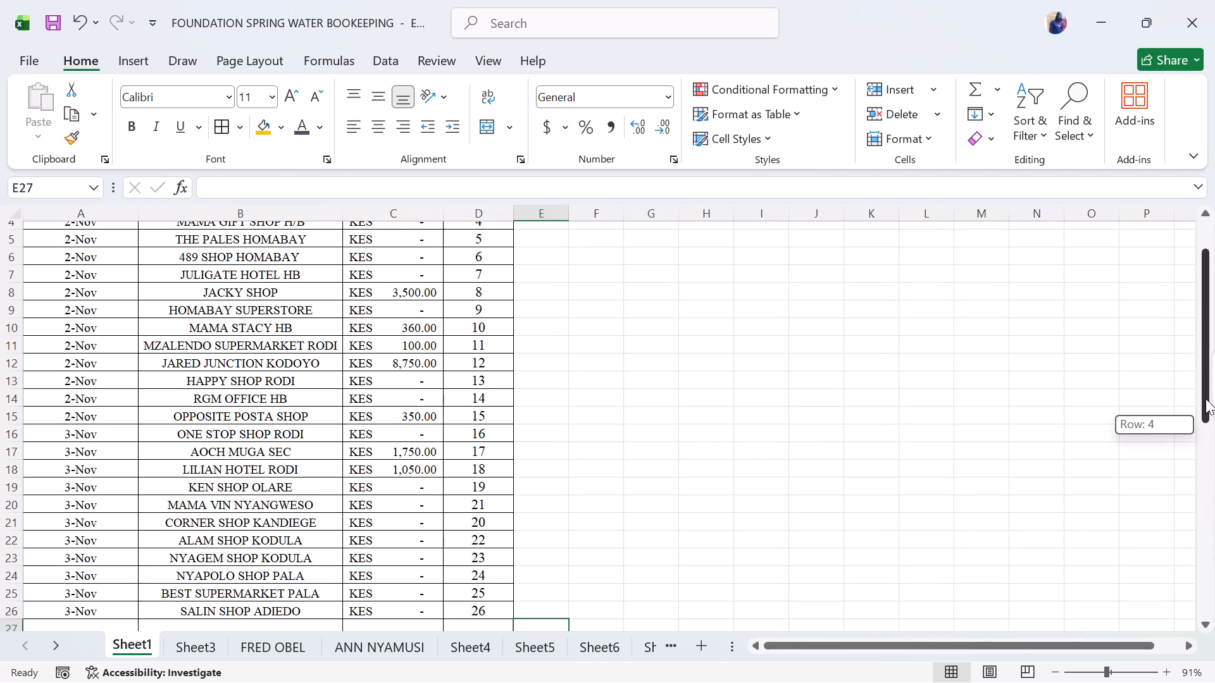
drag(1206, 398, 1212, 455)
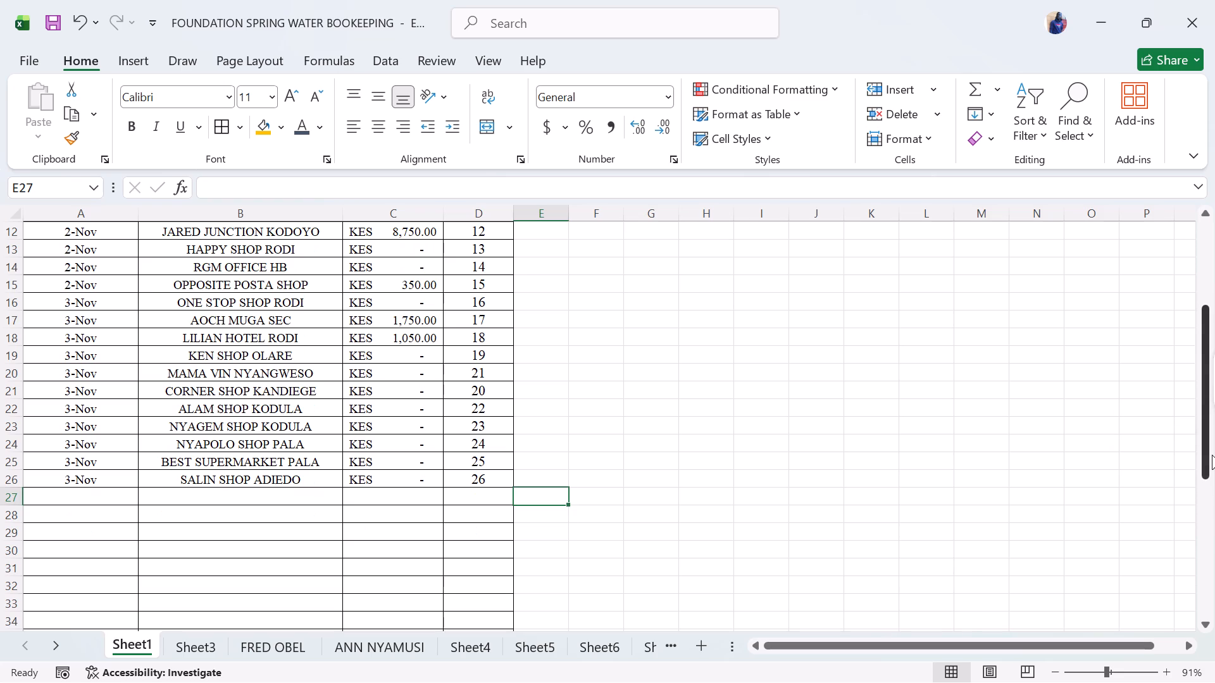
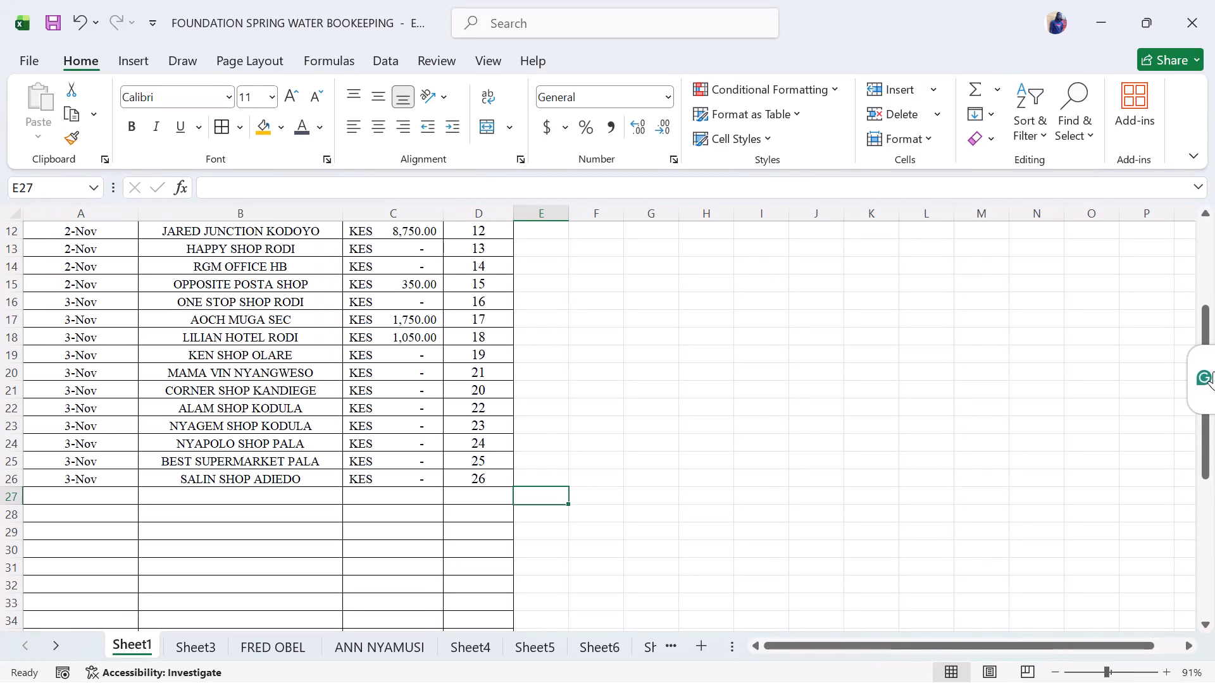
Enter the customer name SHELL HOMABAY in B27 of the Sheet1 debtors' ledger.
click(902, 386)
scroll(902, 386, up, 3)
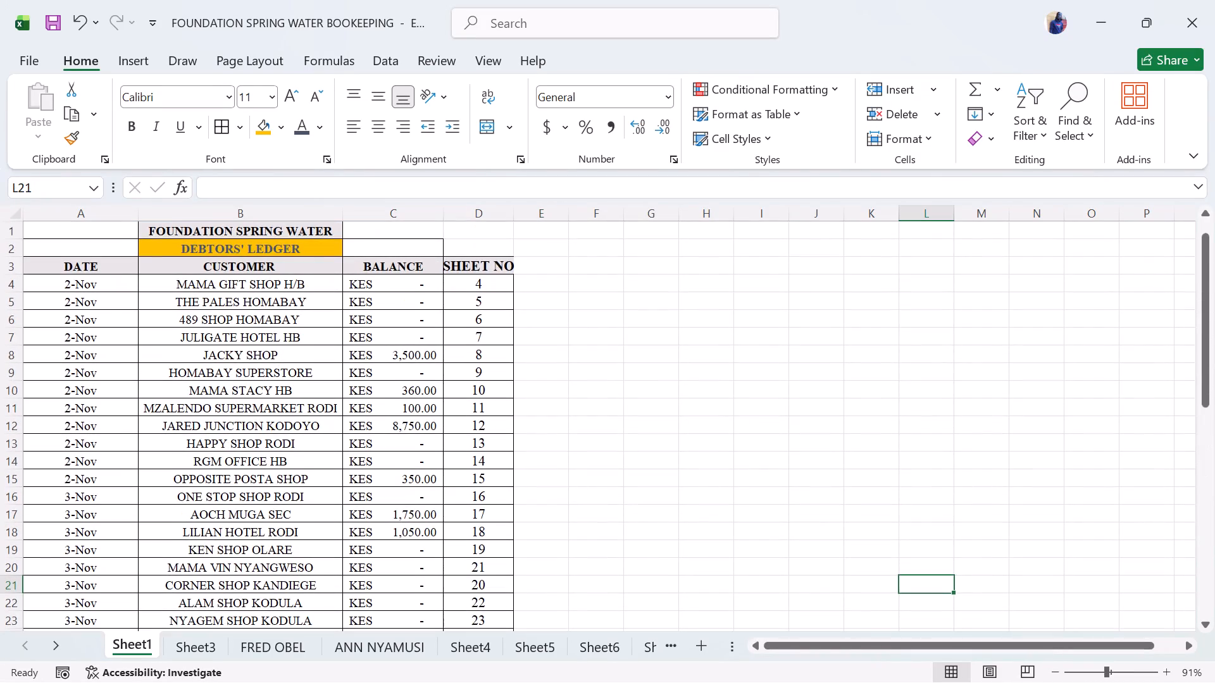
scroll(902, 386, down, 2)
click(227, 500)
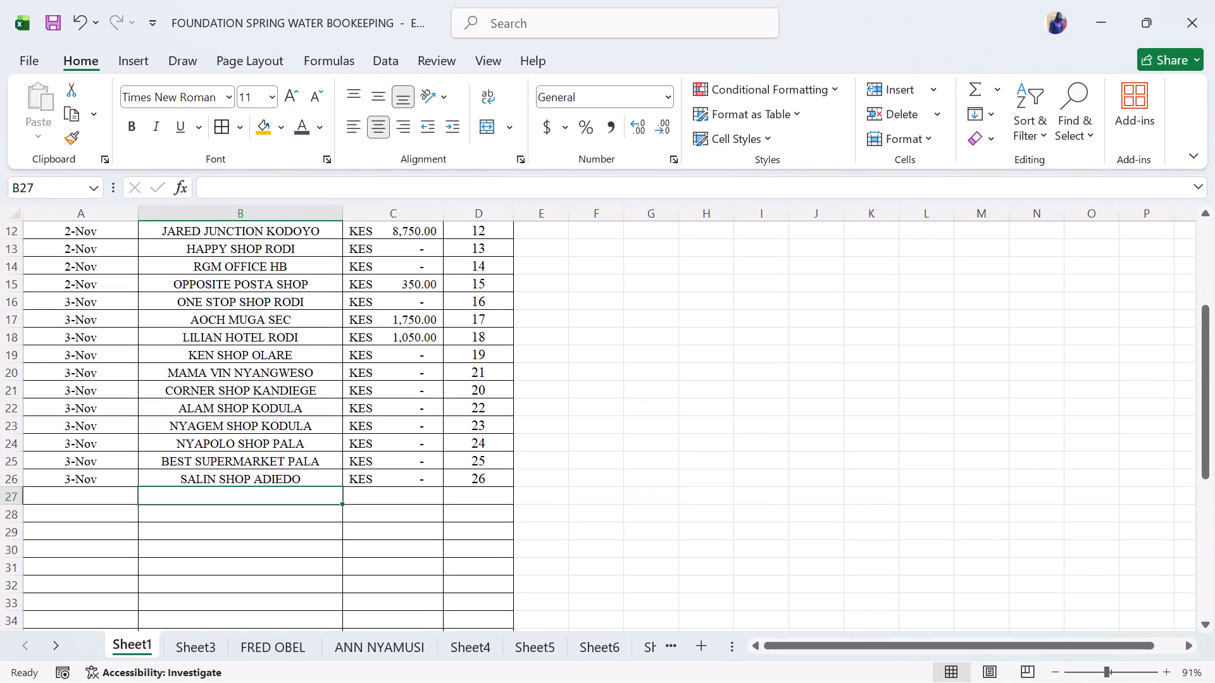
text(SHE)
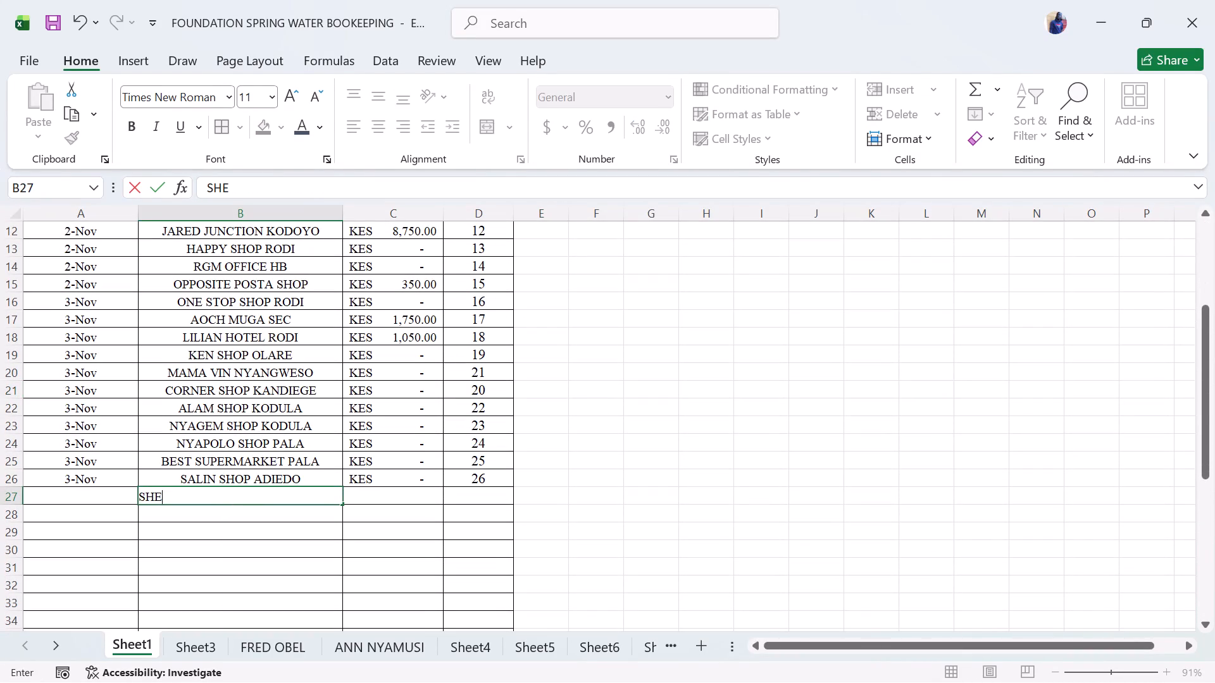
text(LL HOMANA)
key(BackSpace)
key(BackSpace)
text(BAY)
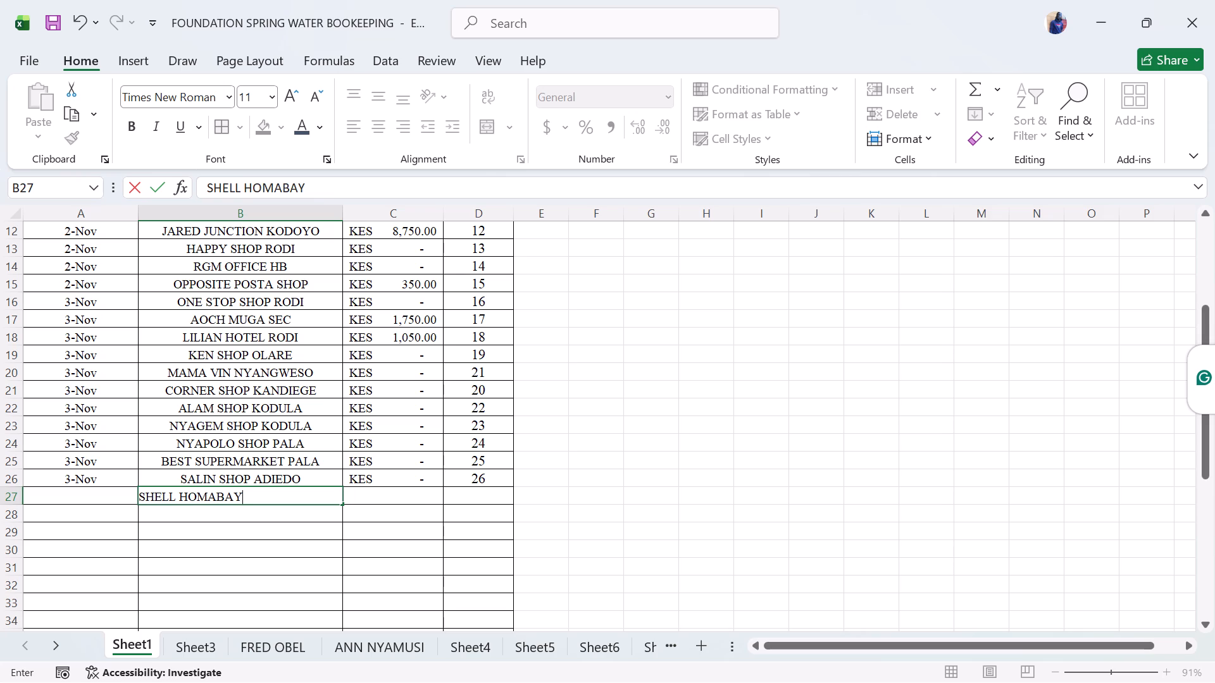
click(324, 493)
click(367, 495)
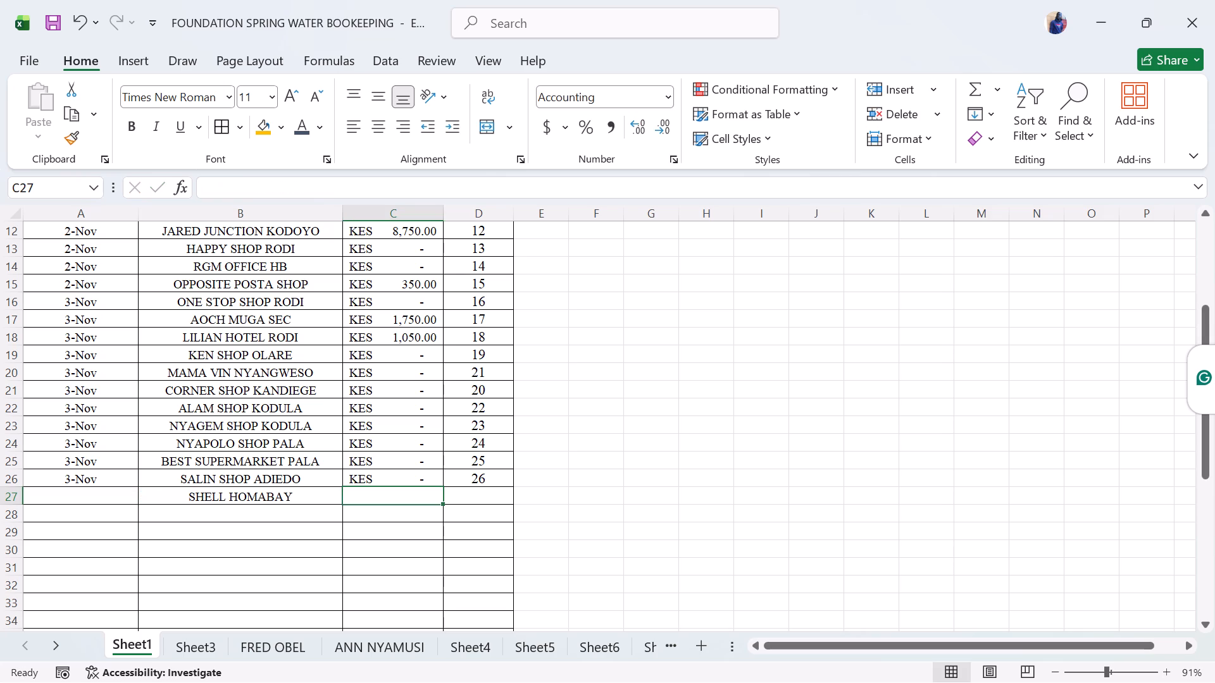
Enter the date 3 NOV in A27 for the SHELL HOMABAY row.
click(81, 496)
text(3NOV)
key(space)
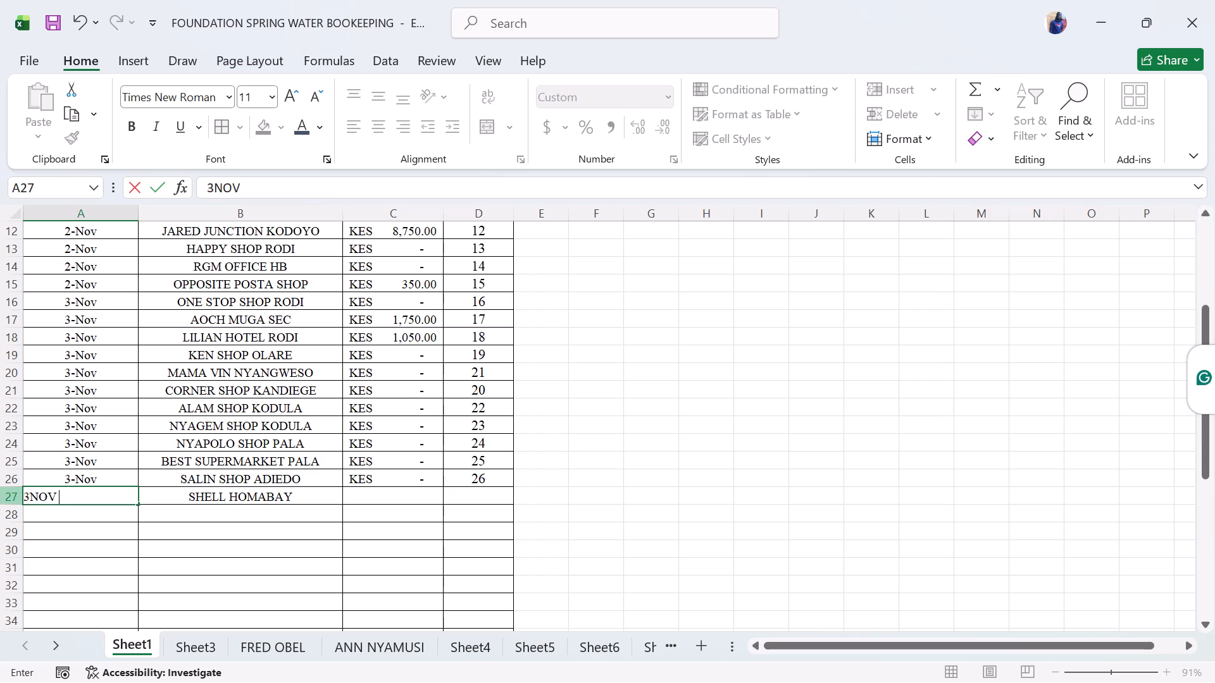
click(30, 498)
key(space)
key(space)
click(410, 495)
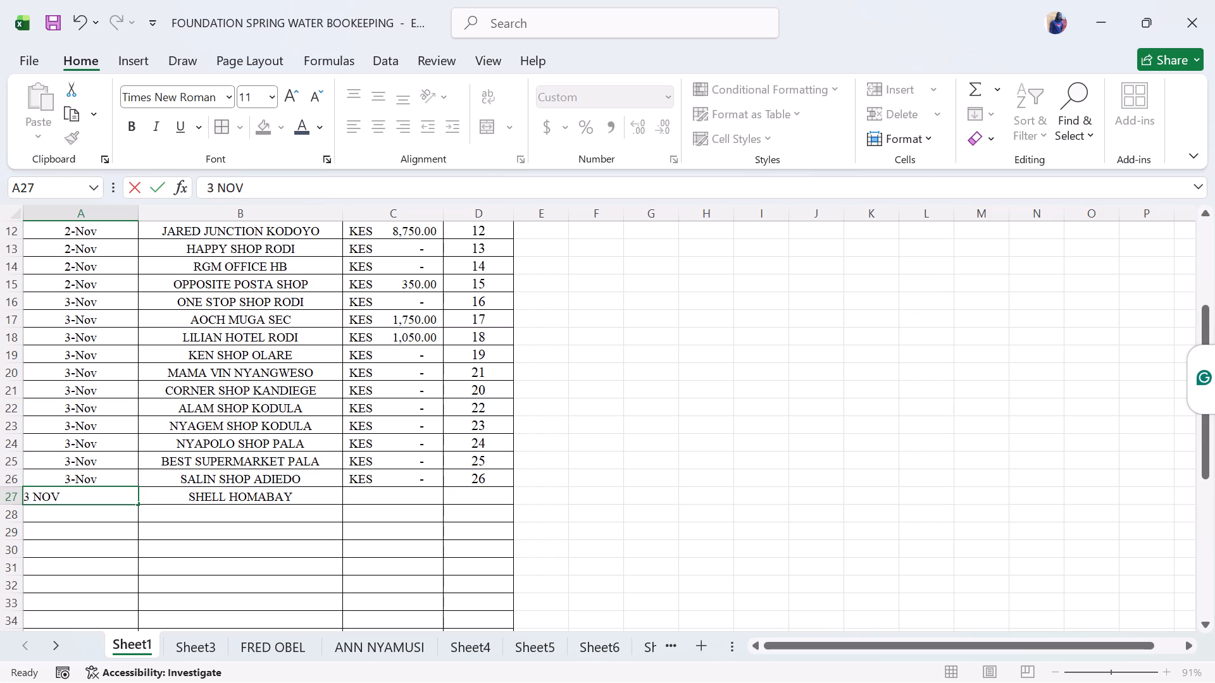
click(462, 496)
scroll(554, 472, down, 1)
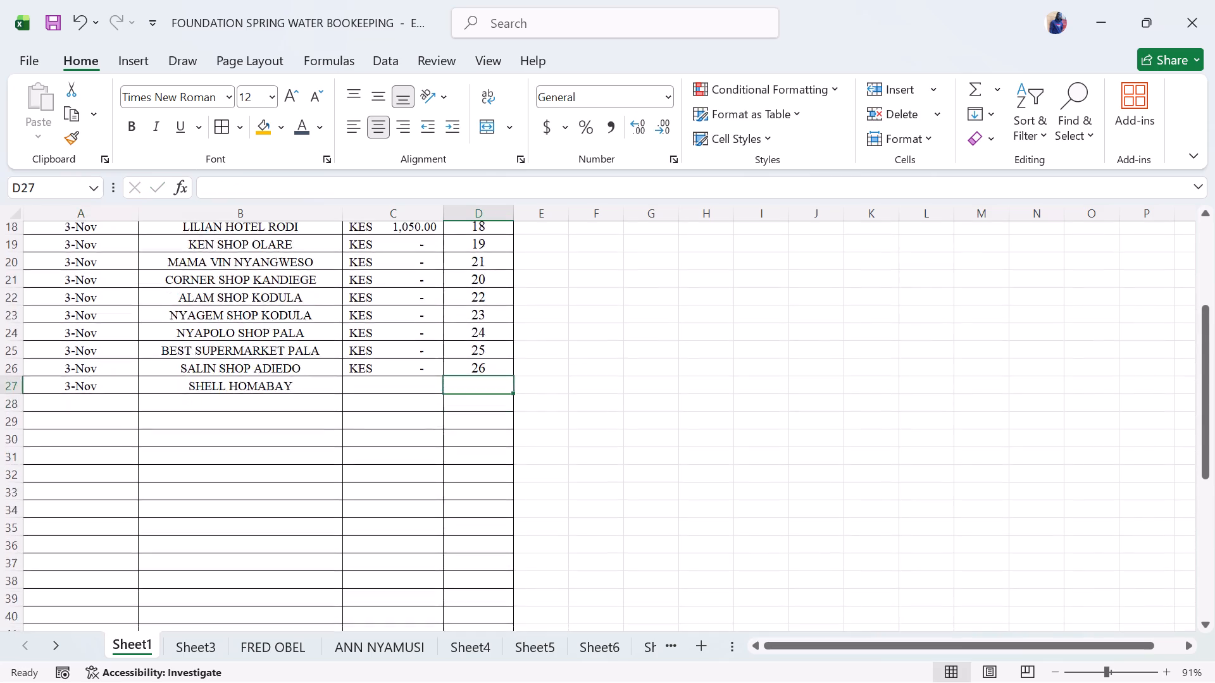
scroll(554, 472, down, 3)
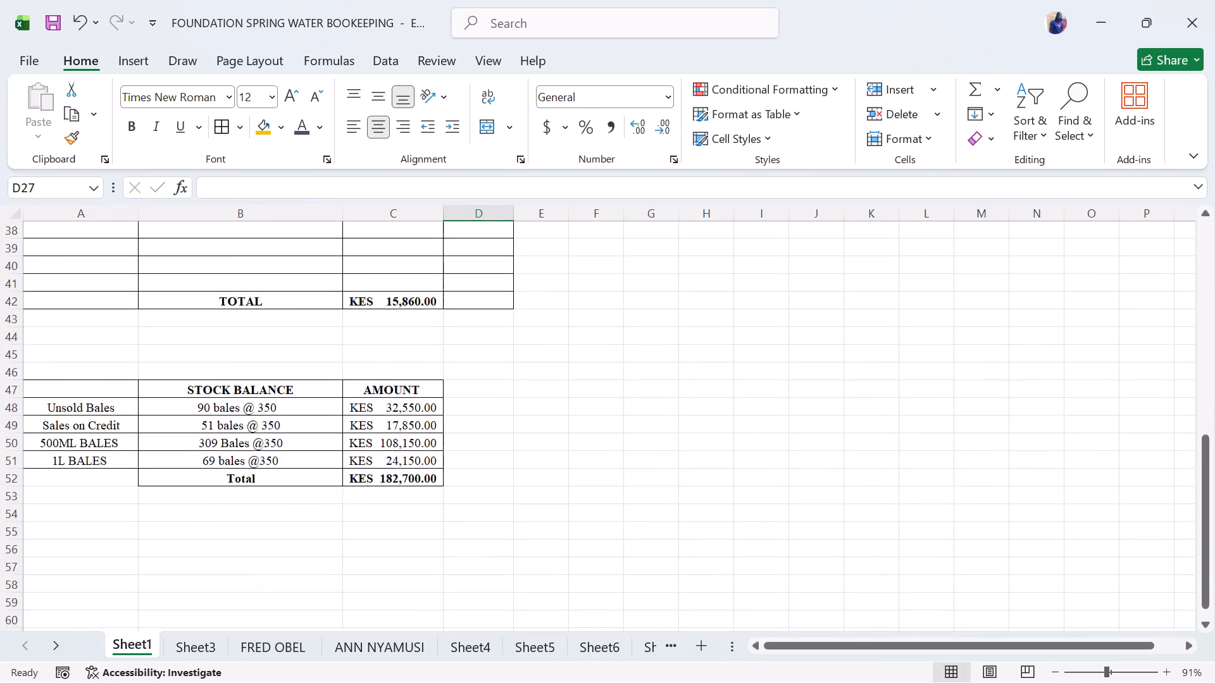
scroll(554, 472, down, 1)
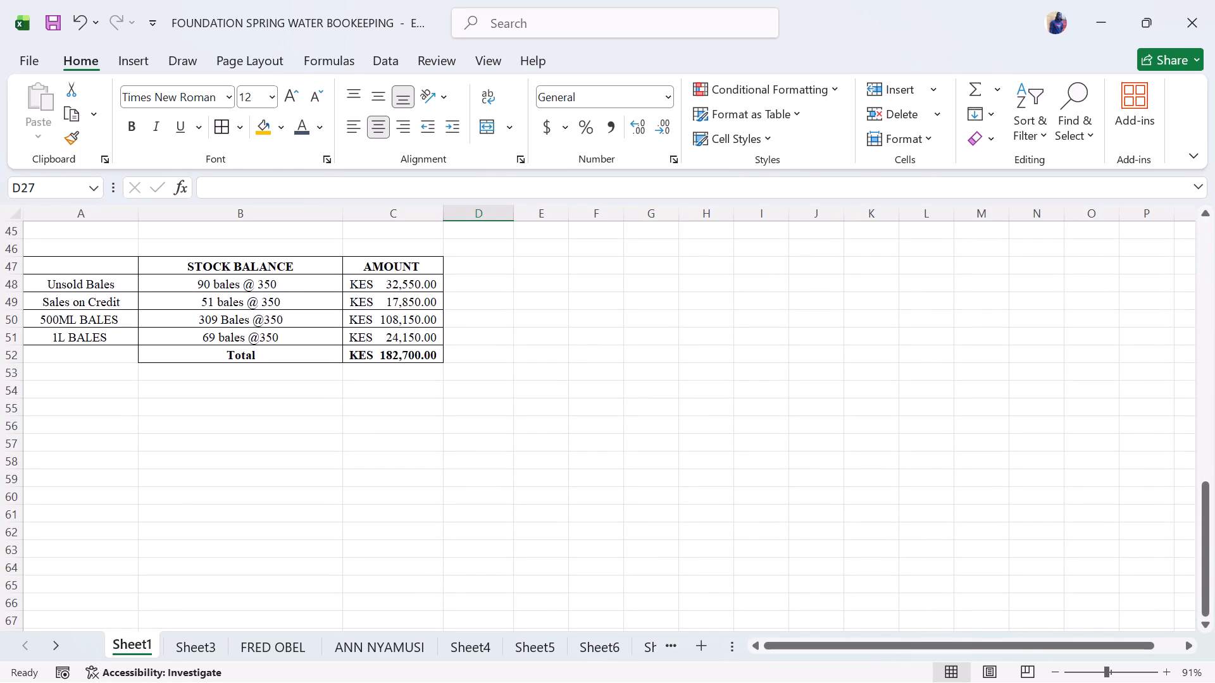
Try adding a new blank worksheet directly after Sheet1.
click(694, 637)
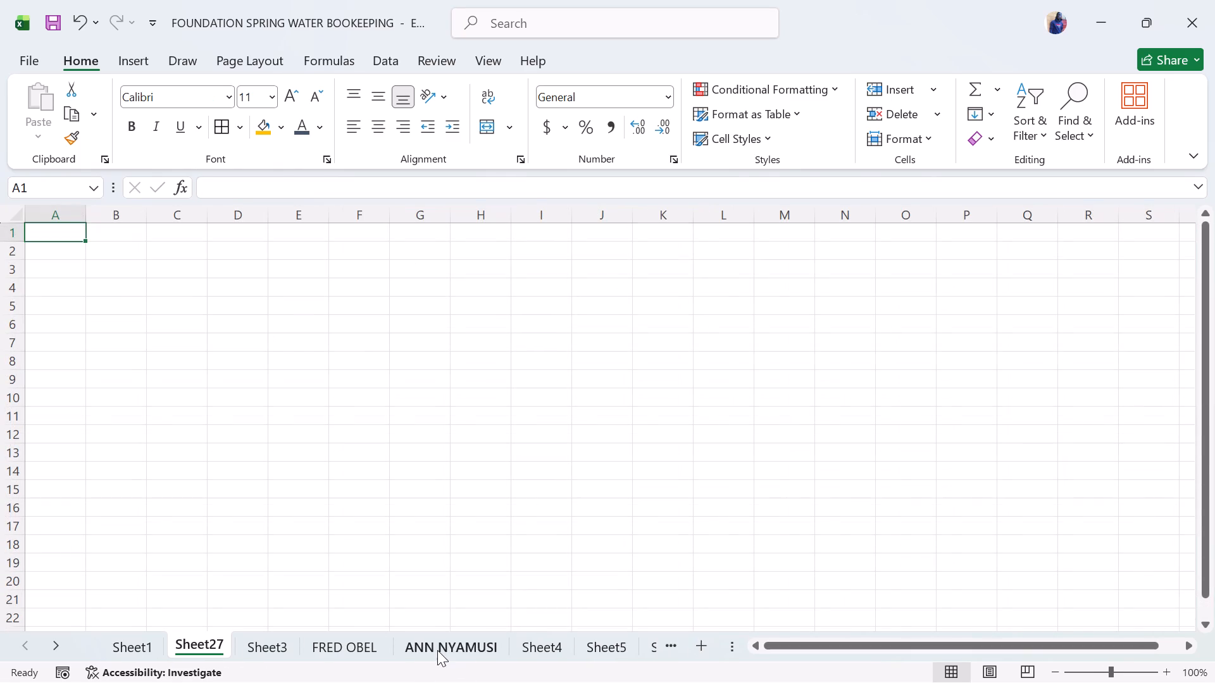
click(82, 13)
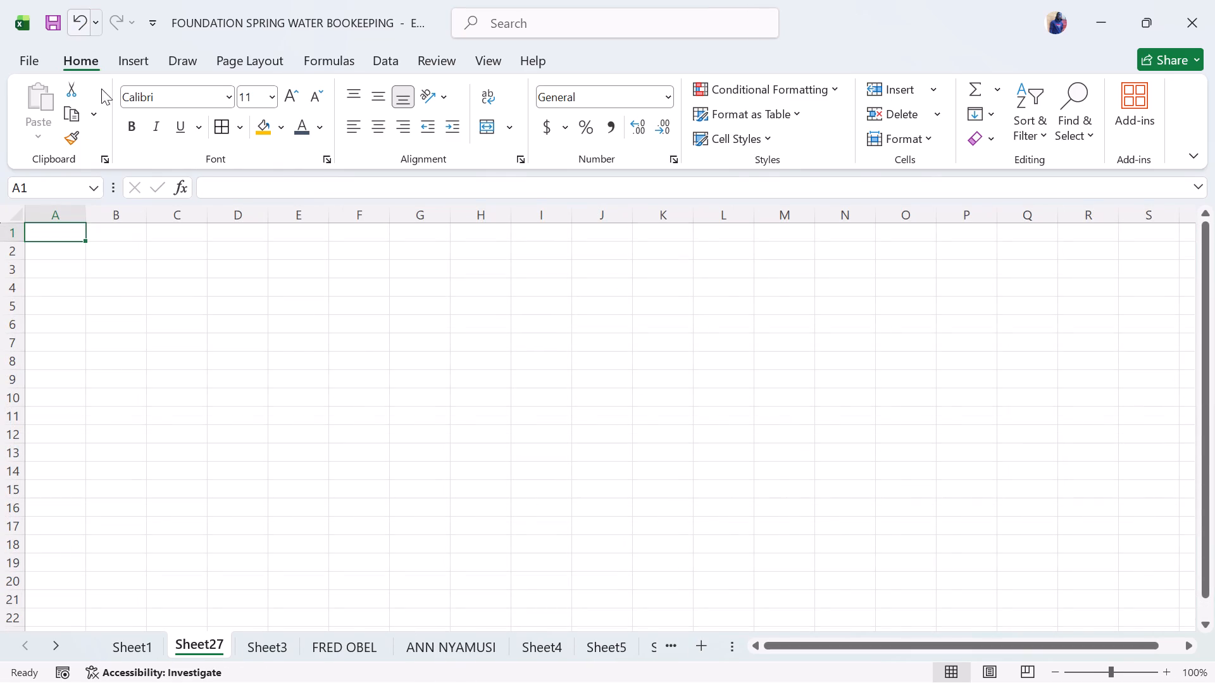
Add a new blank worksheet after Sheet26, at the end of the workbook.
triple_click(62, 637)
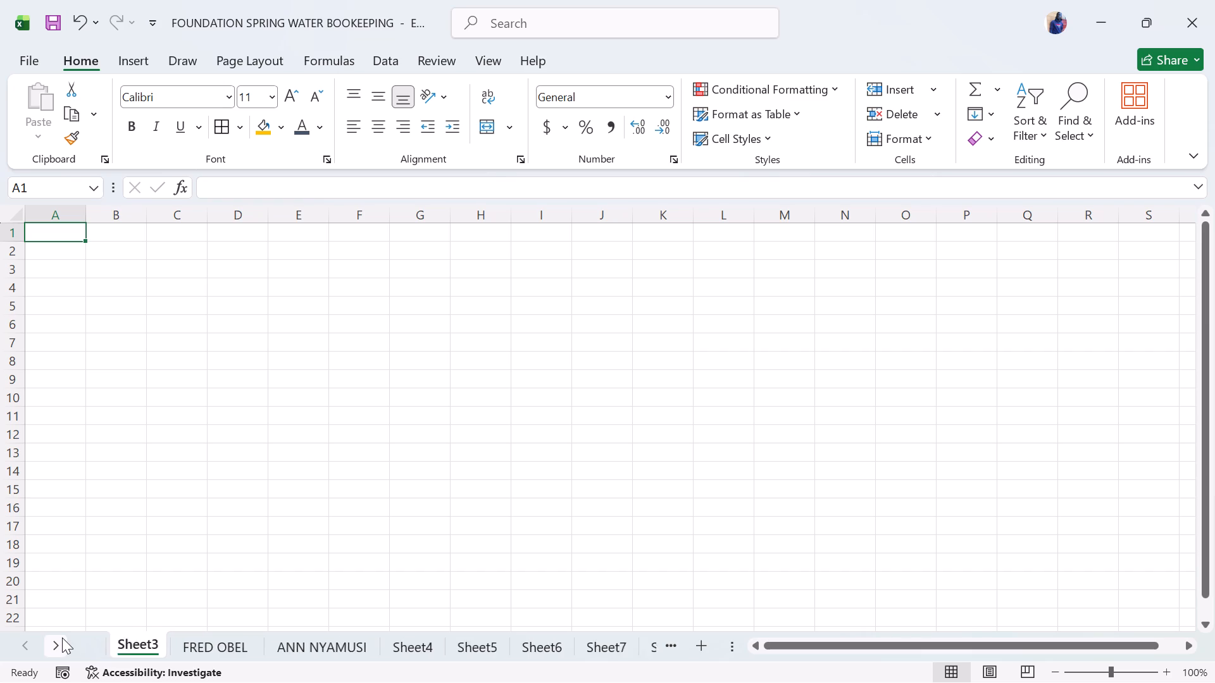
double_click(62, 637)
click(62, 637)
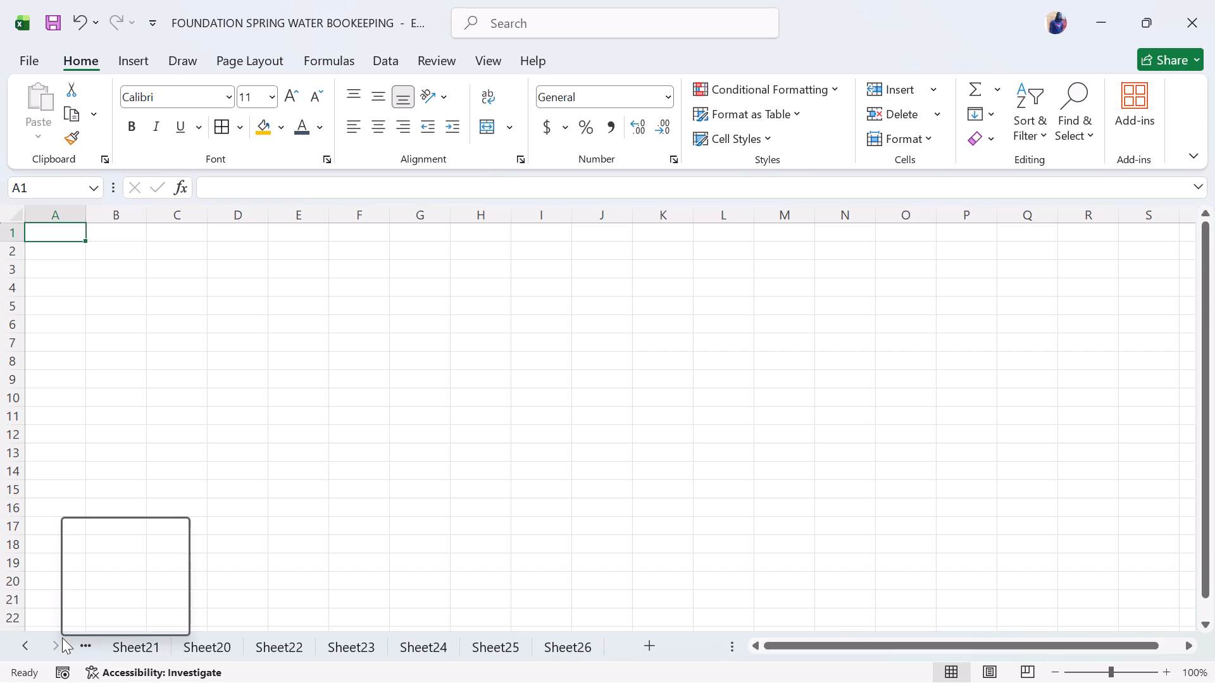
click(62, 637)
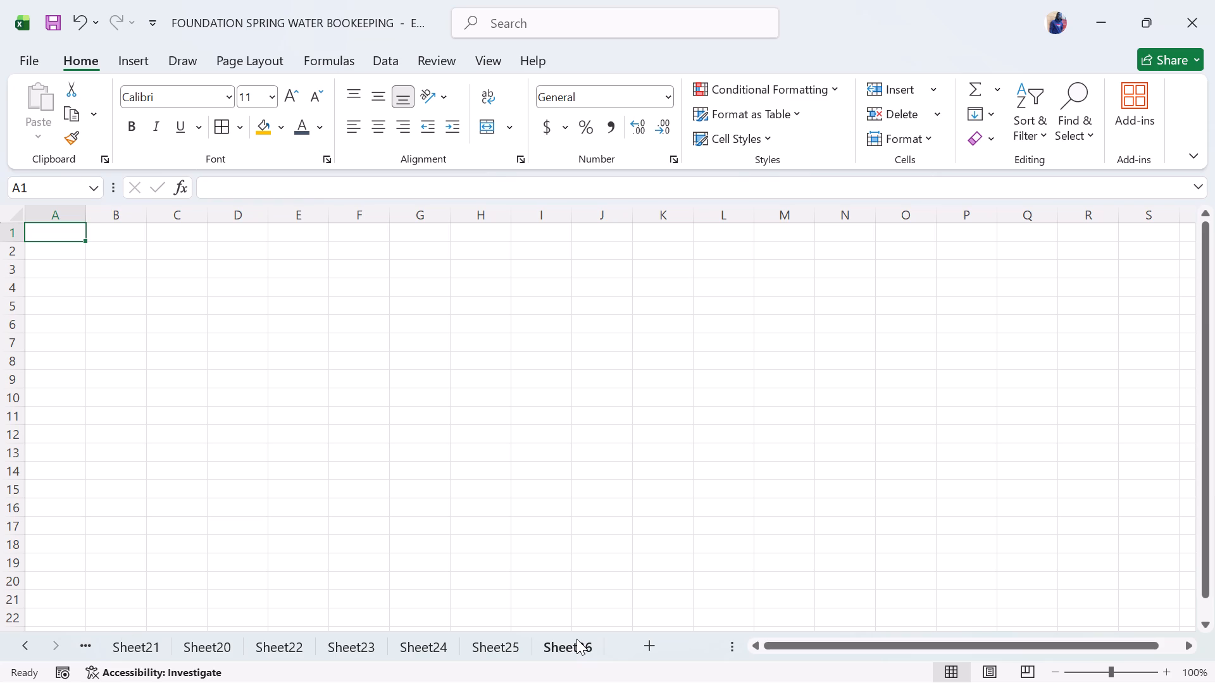
click(576, 639)
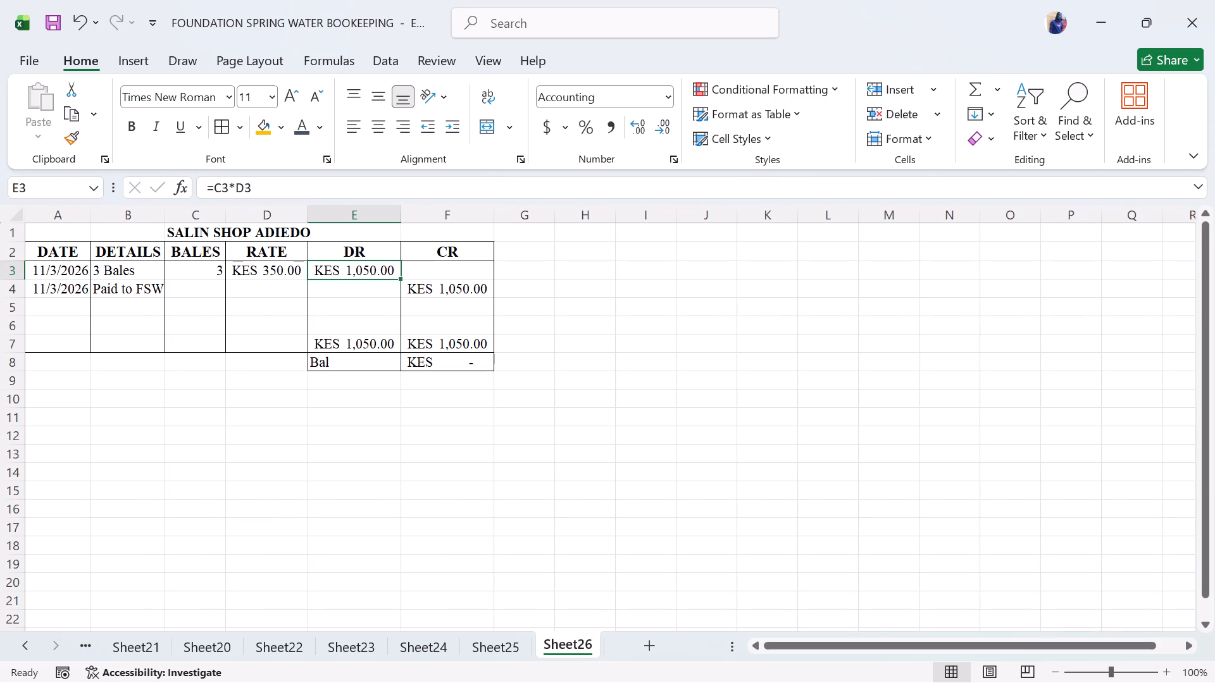
click(476, 321)
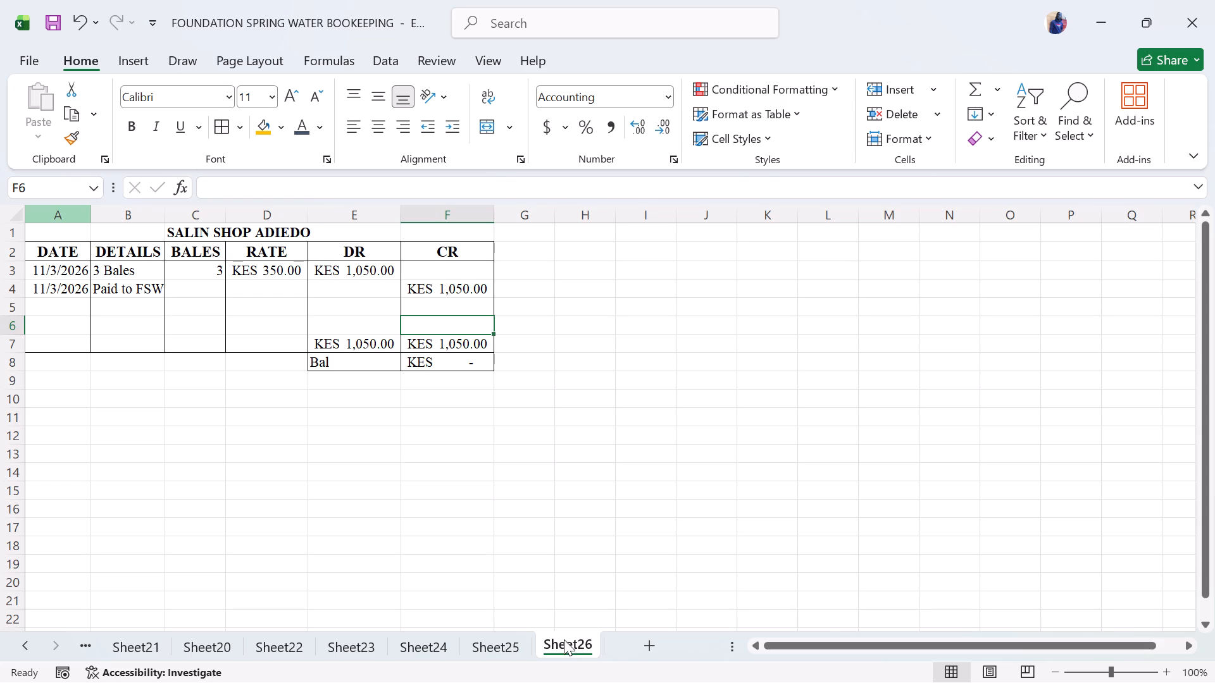
click(642, 644)
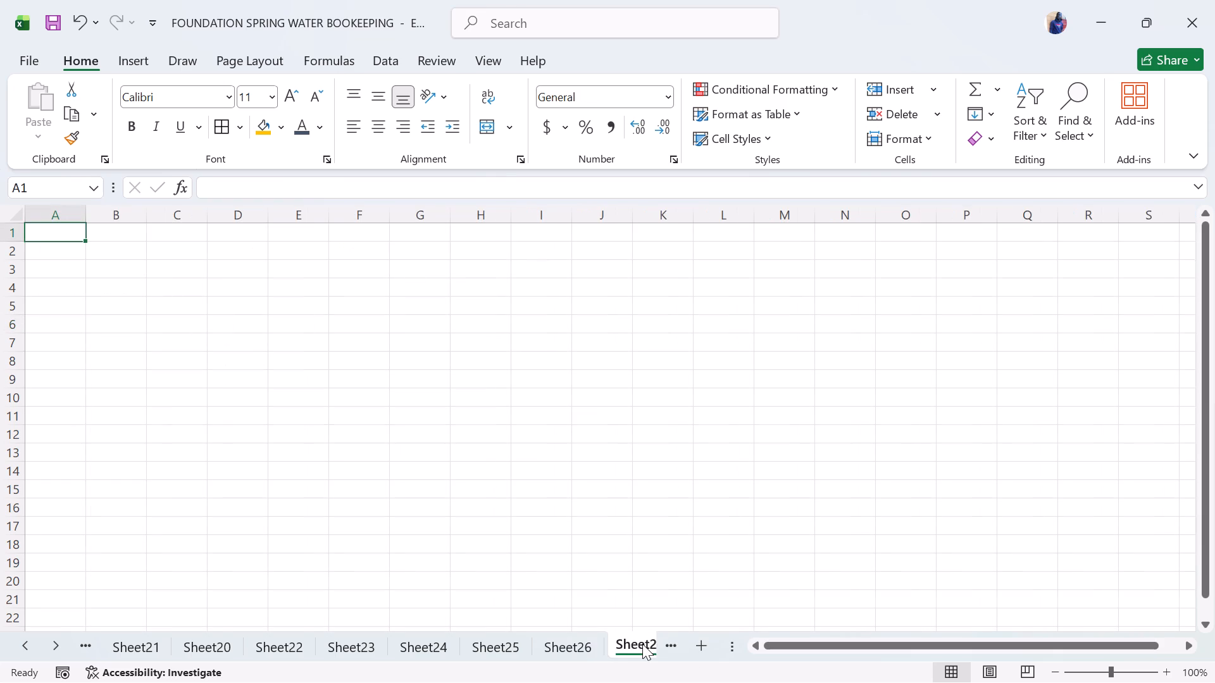
Copy the ledger header row A2:F2, DATE through CR, from Sheet26 for the new sheet.
click(564, 641)
drag(38, 252, 454, 254)
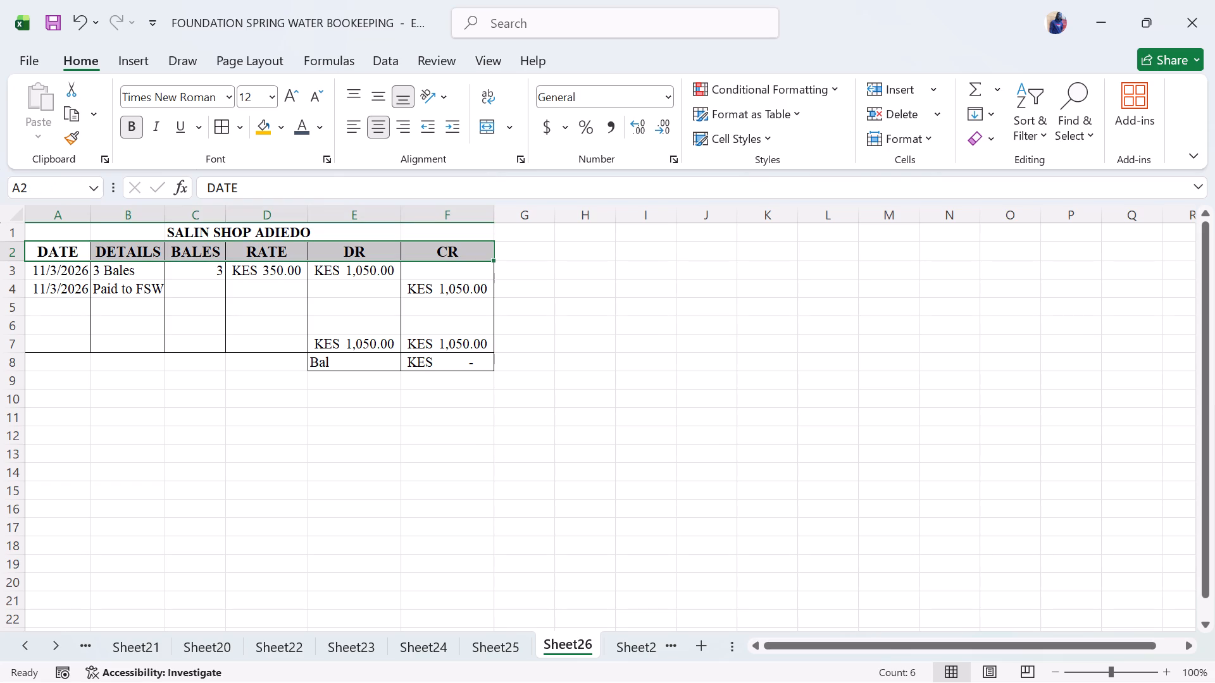
key(ctrl+c)
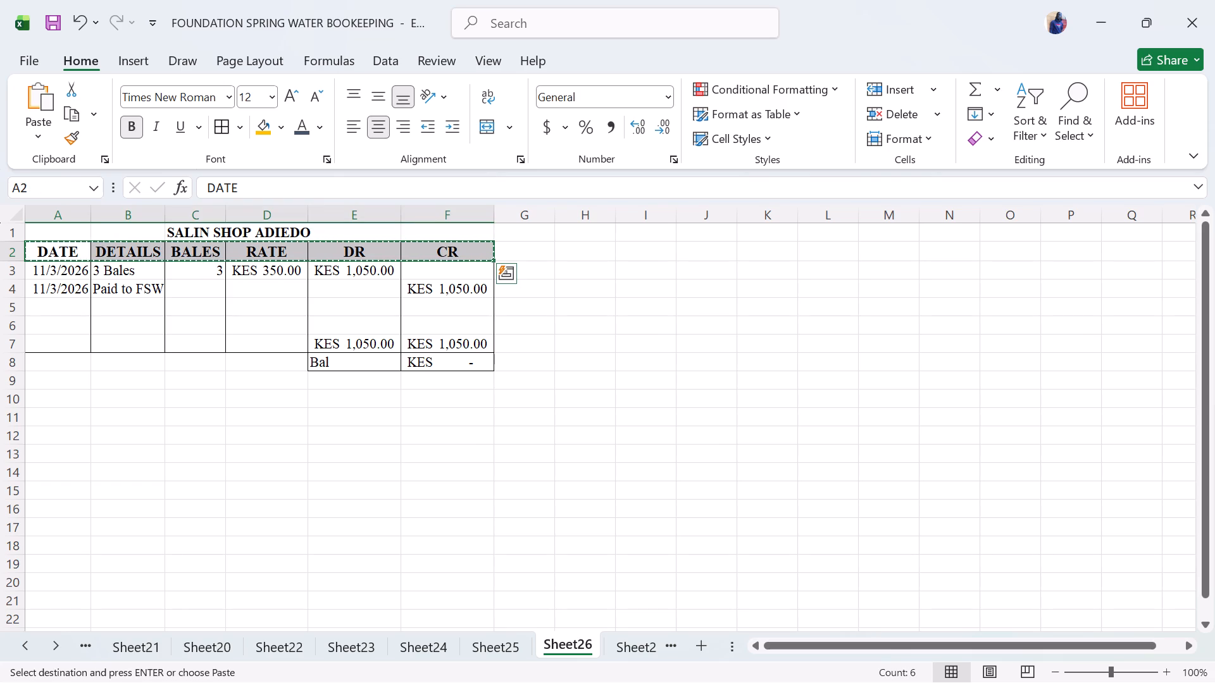
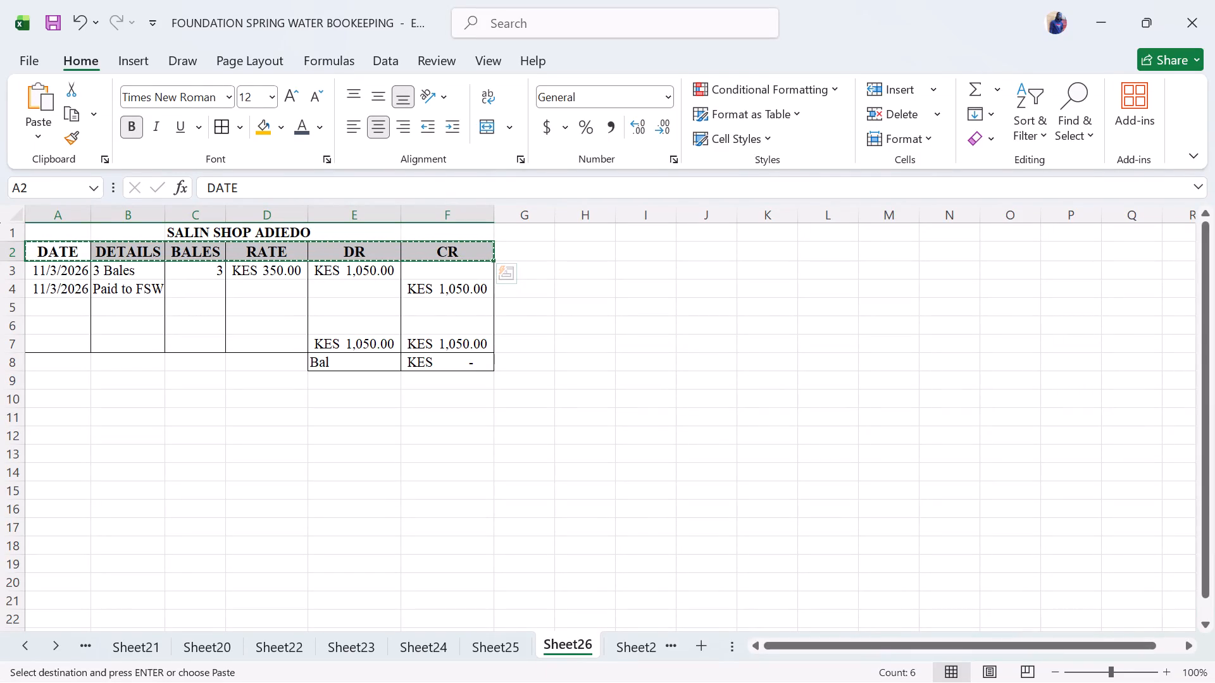
Select cells A2:I2 on the blank Sheet27 as the destination for the copied ledger header row.
click(628, 639)
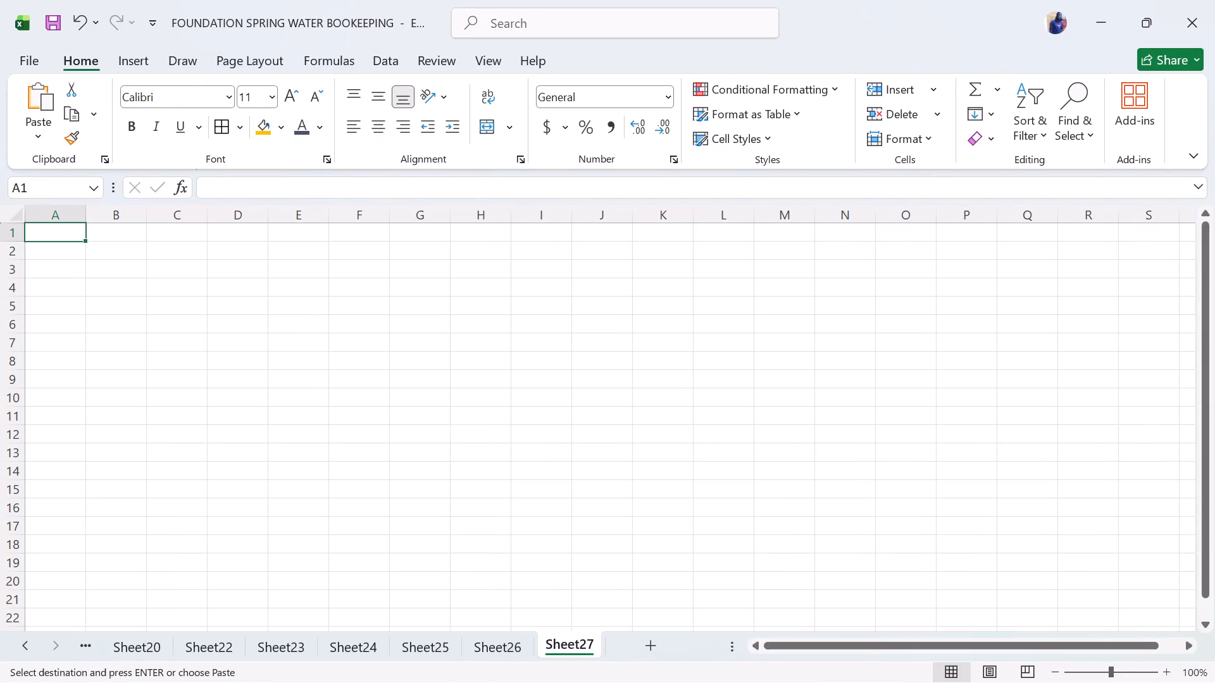
drag(77, 260, 173, 250)
click(173, 250)
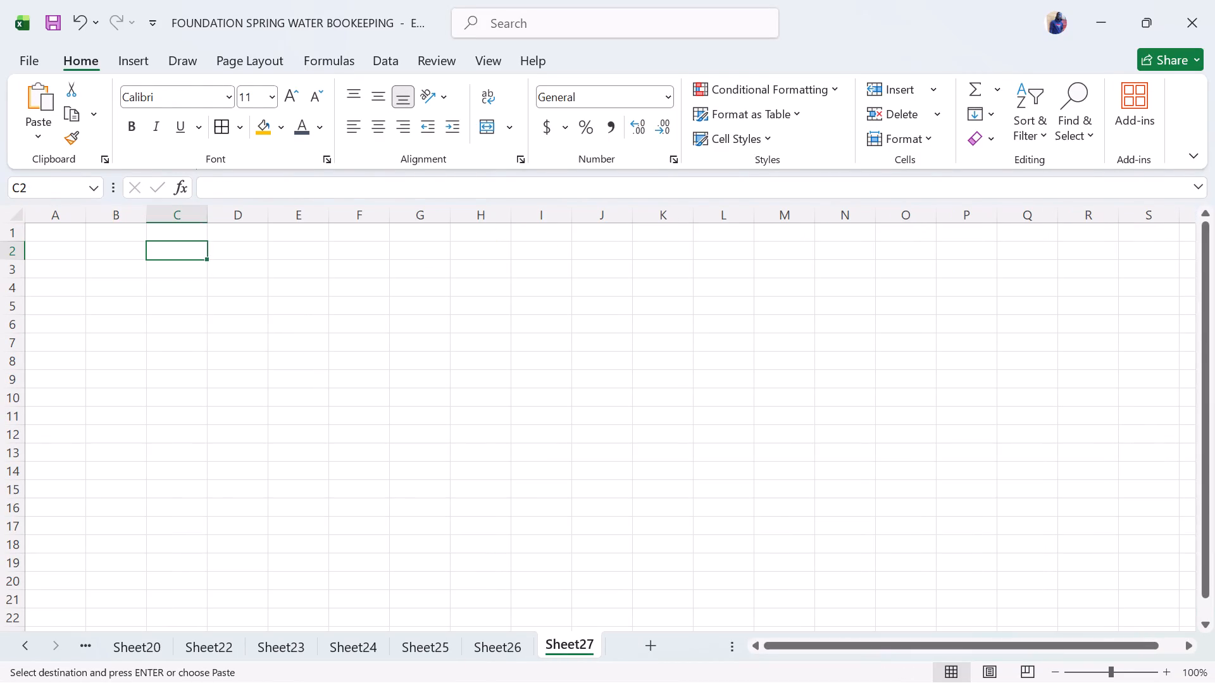
drag(51, 250, 391, 255)
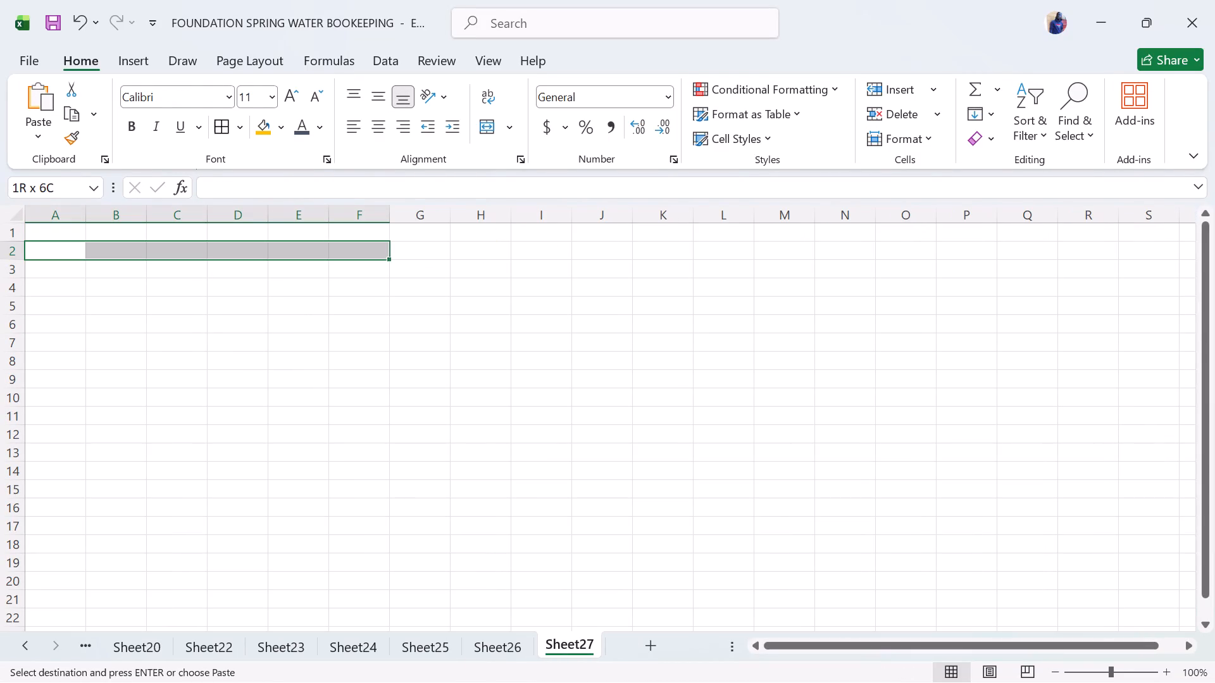
drag(391, 255, 421, 254)
drag(421, 254, 525, 247)
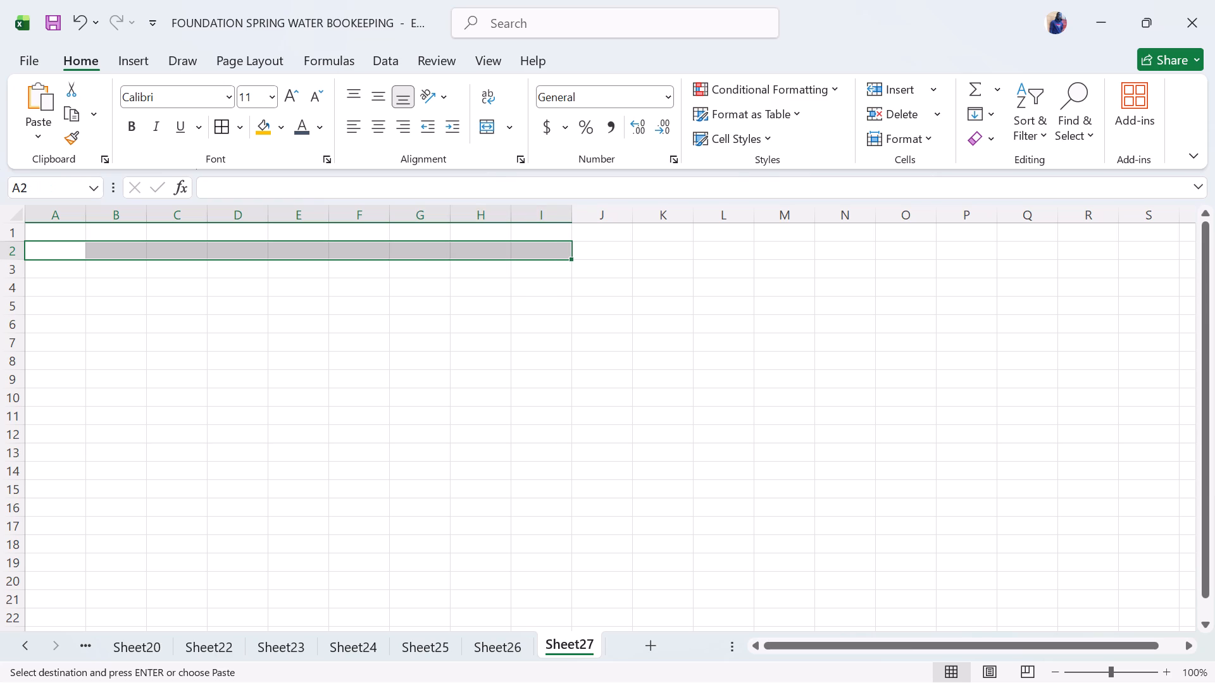
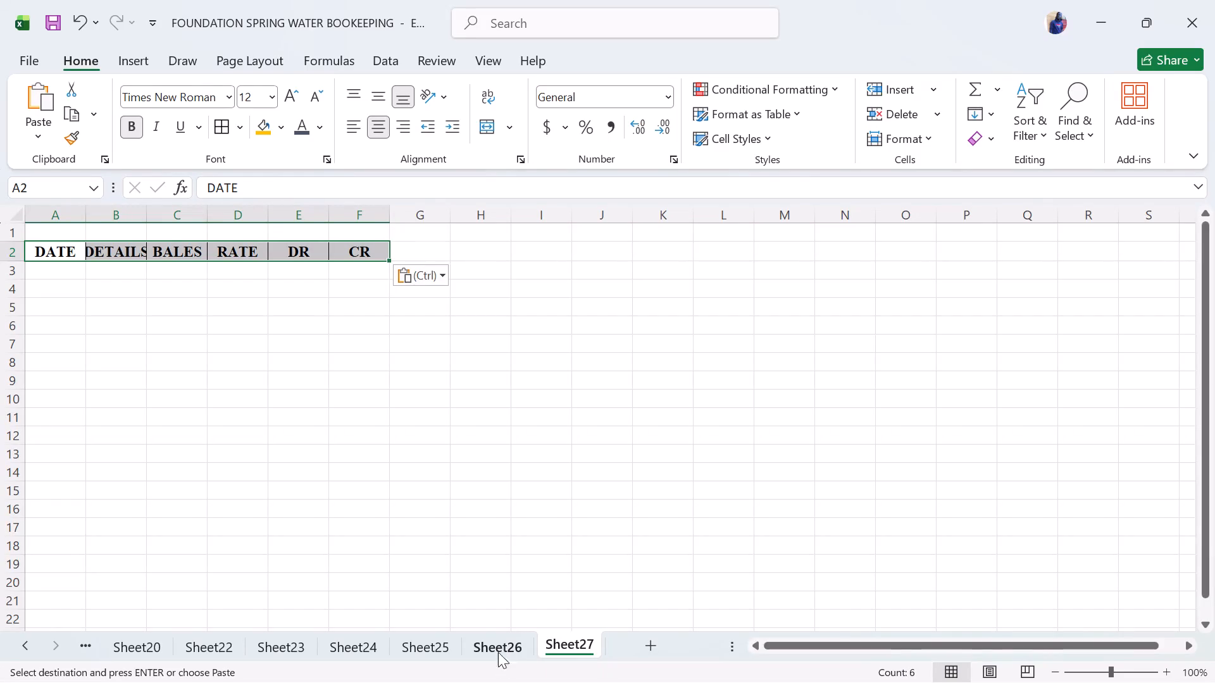
Enter the customer title SHELL HOMABAY in cell C1 of Sheet27, above the ledger header row.
click(501, 637)
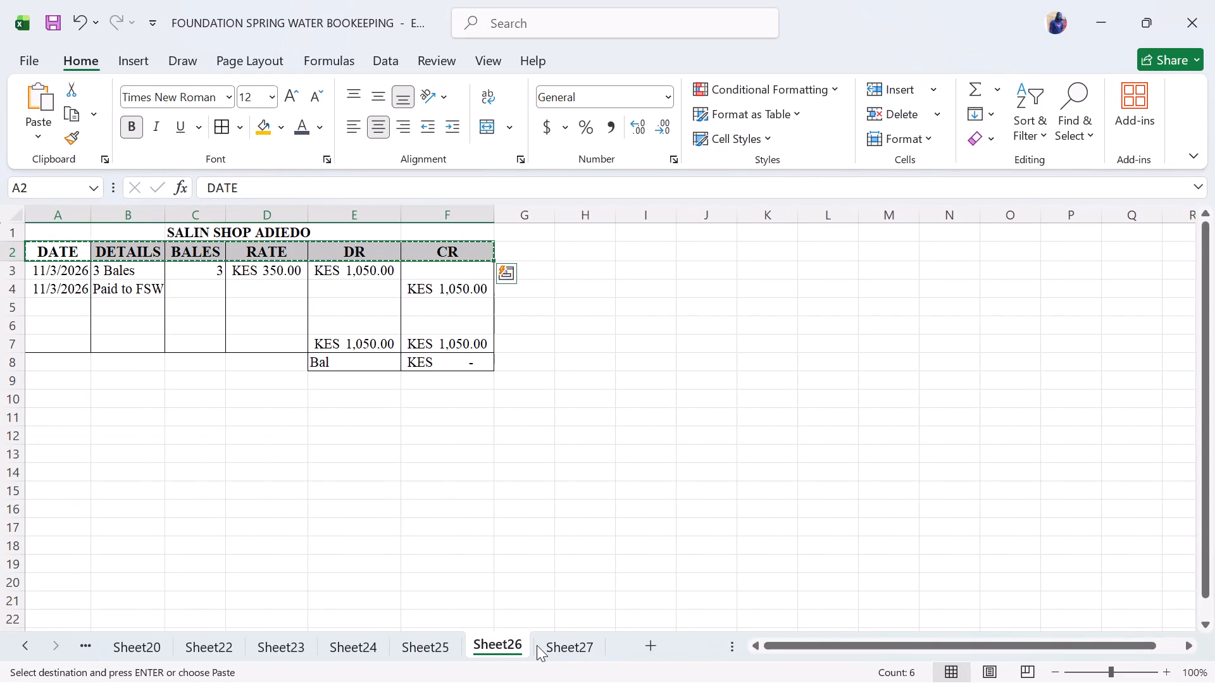
click(552, 645)
click(190, 230)
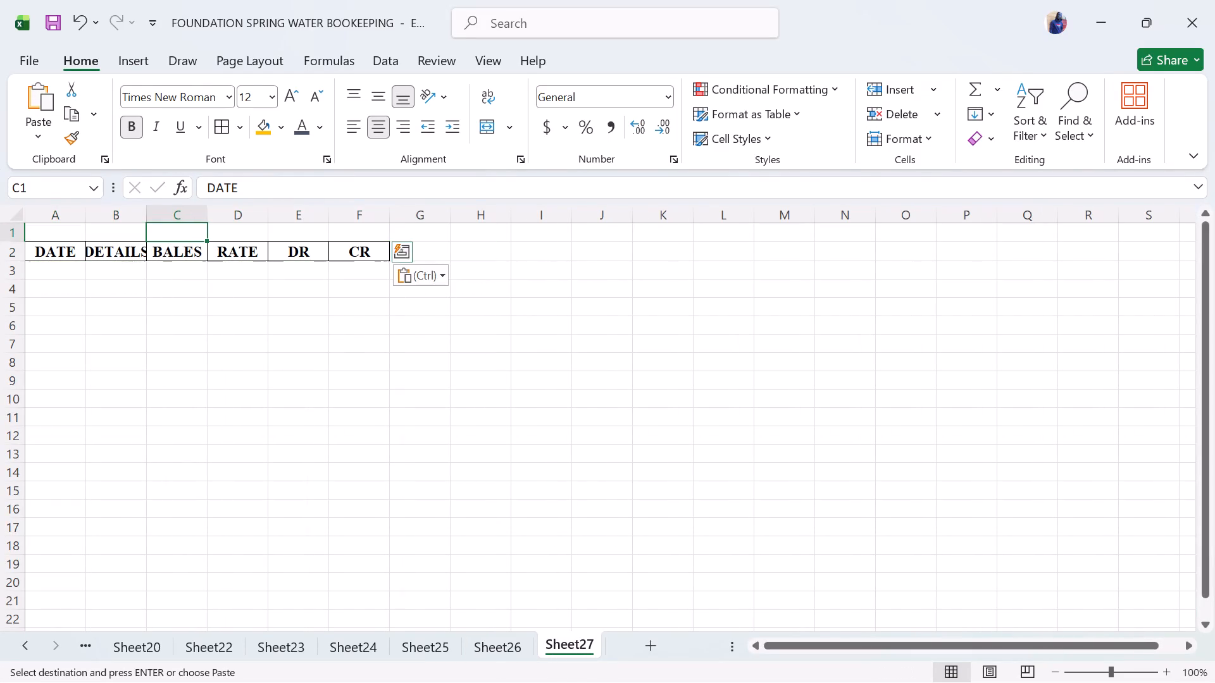
text(SHELL)
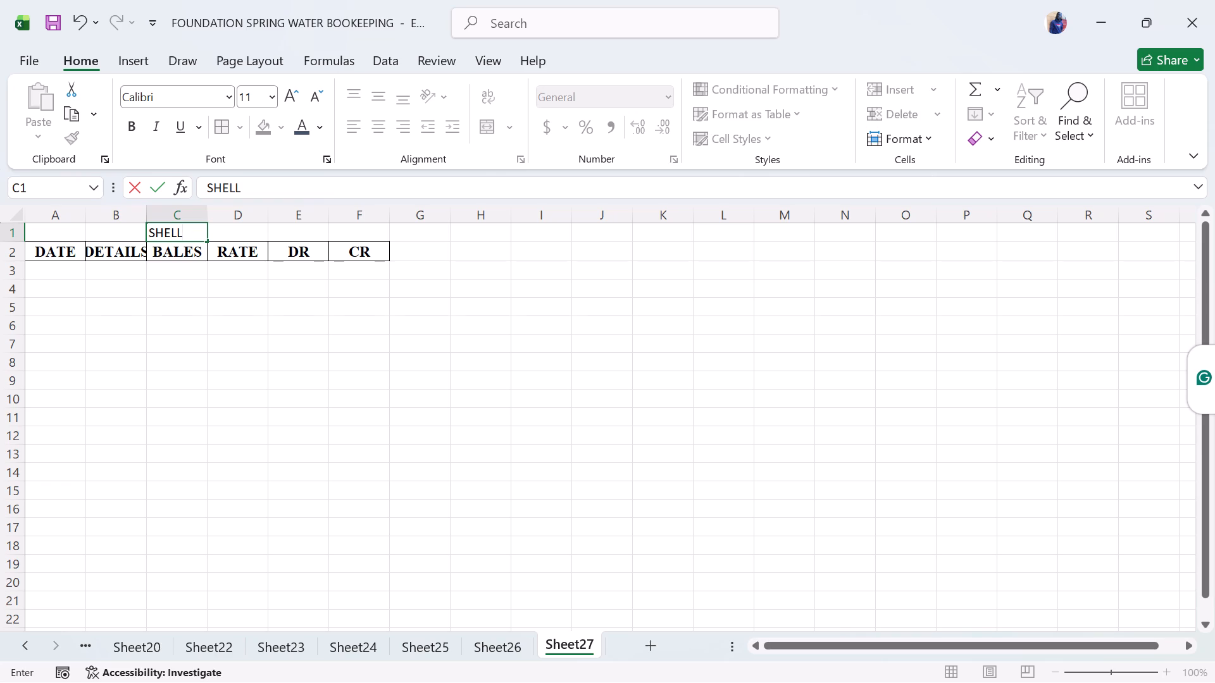
key(space)
text(HOMABAY)
Enter the date 11/3/2026 in cell A3 and autofit the widths of columns A and B.
click(42, 268)
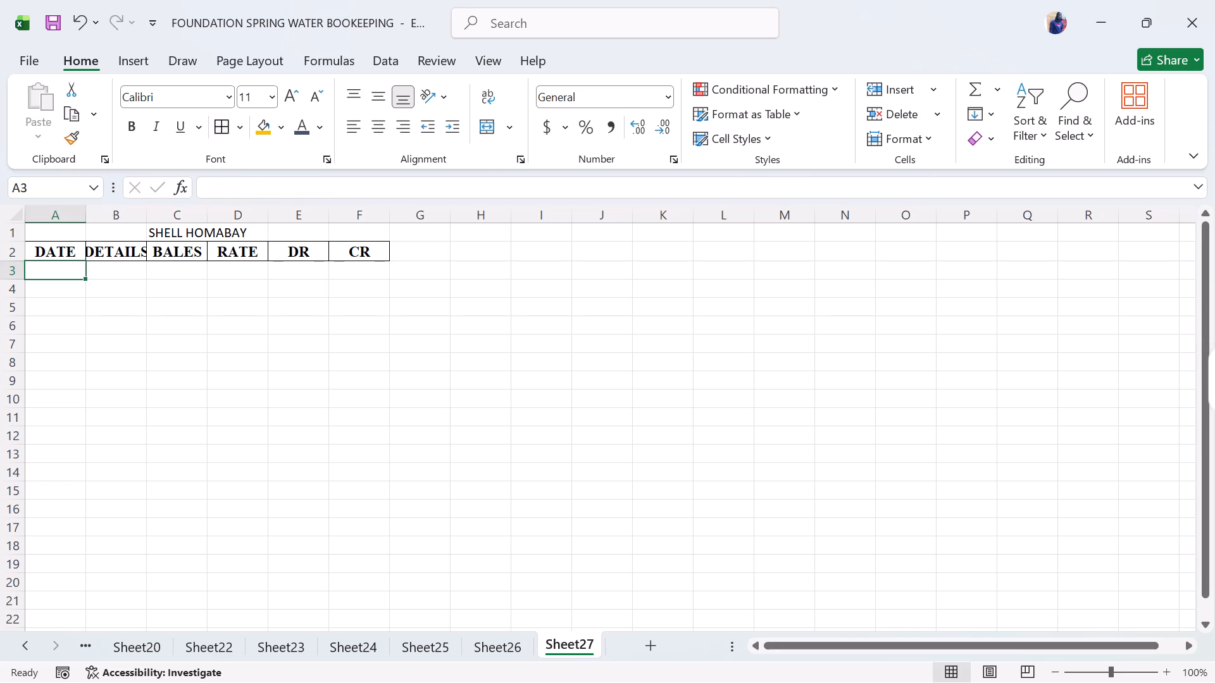
text(11/3/)
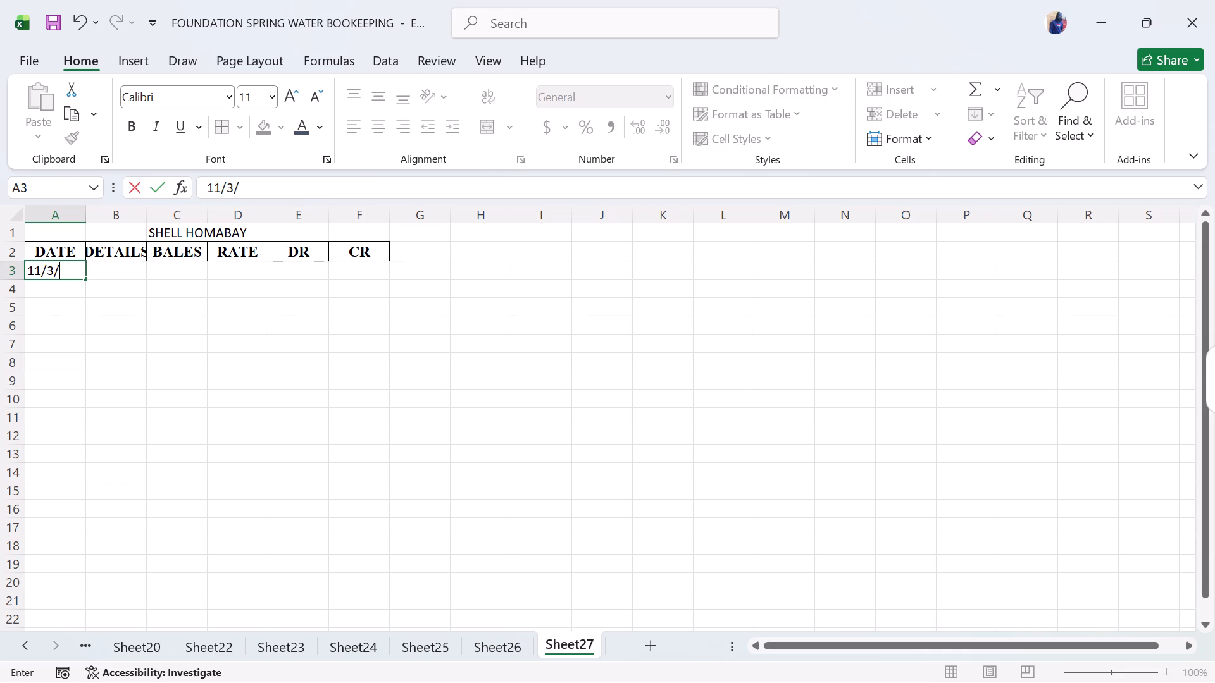
text(2026)
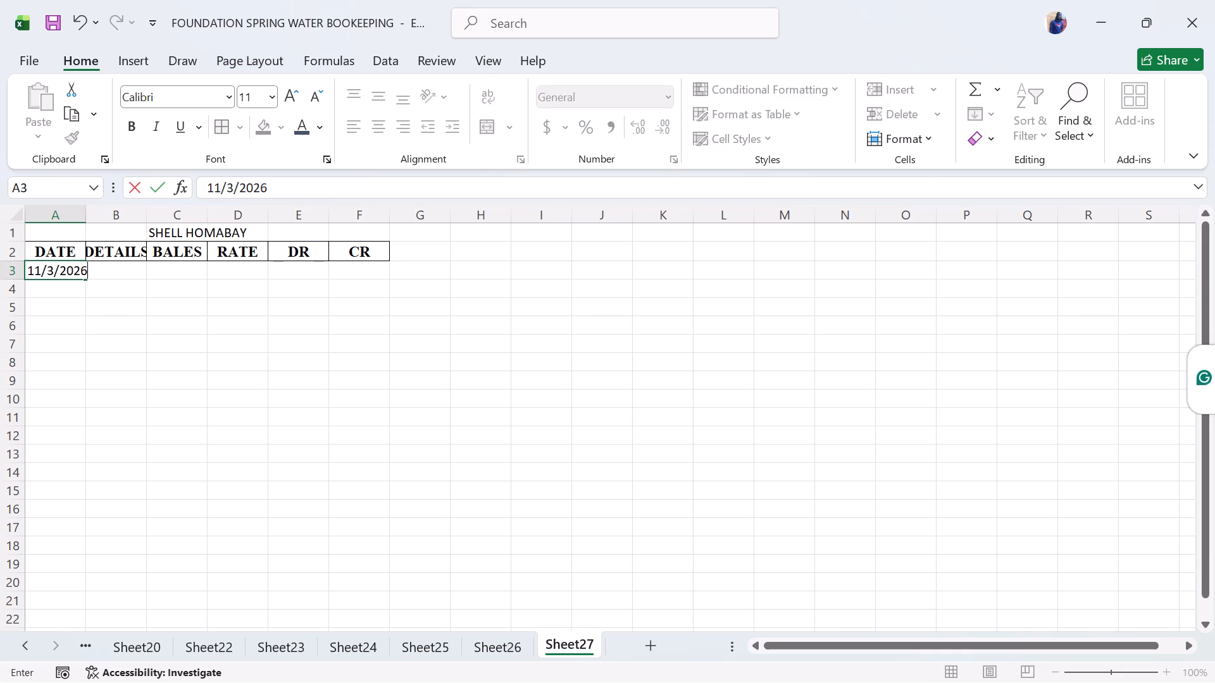
double_click(87, 216)
click(120, 268)
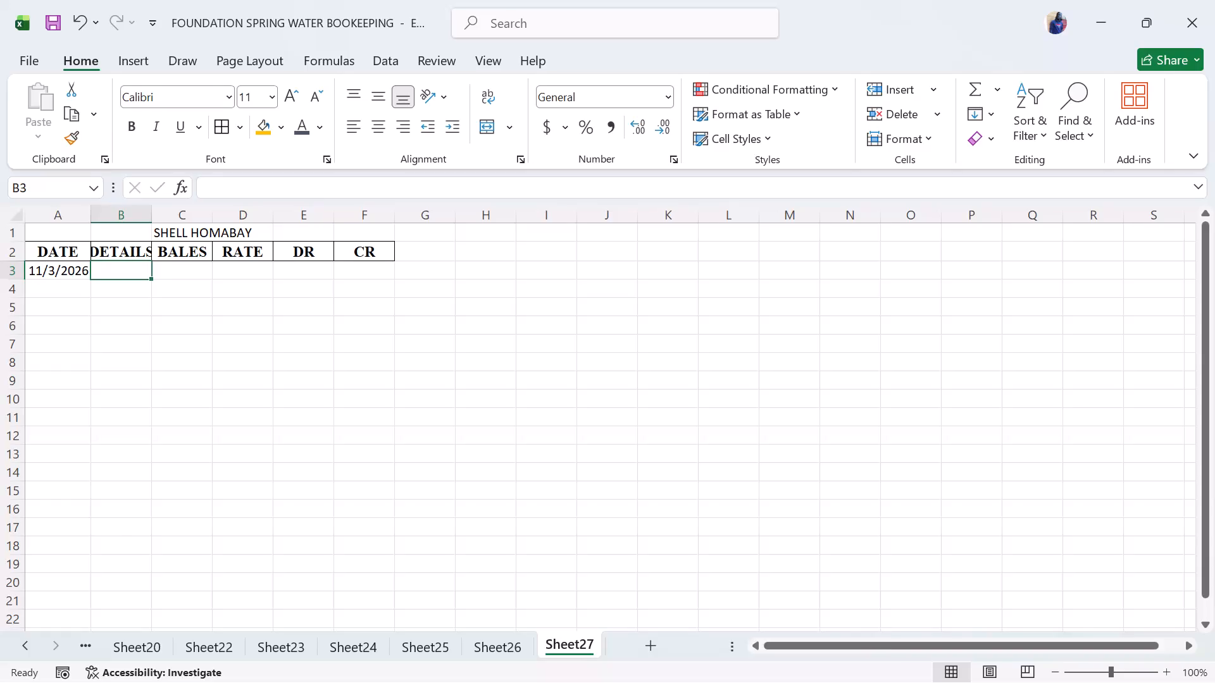
double_click(149, 212)
Begin the first DETAILS entry in cell B3 with the quantity 4.
click(130, 266)
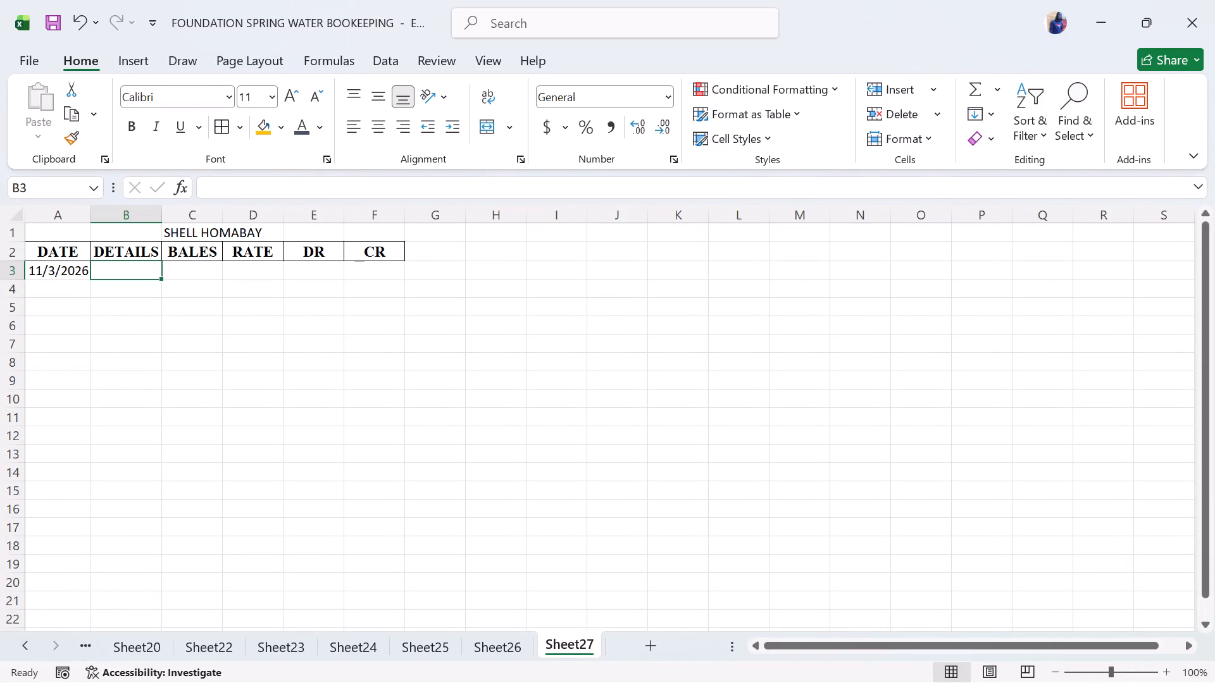
key(4)
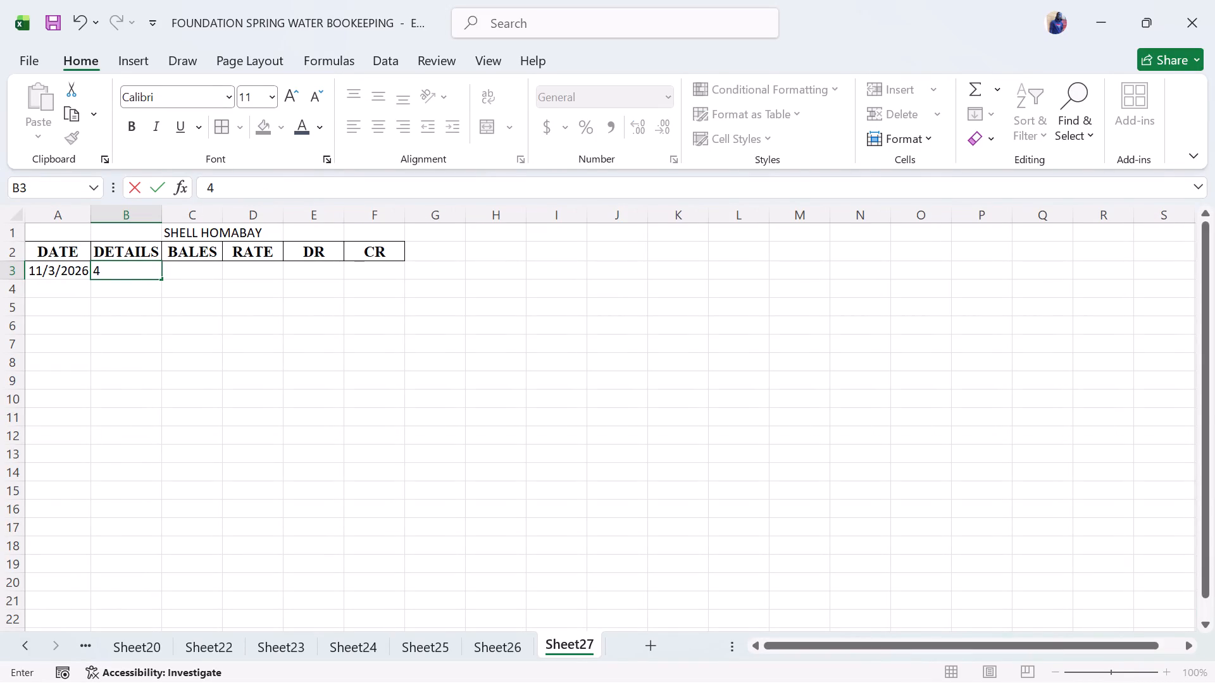
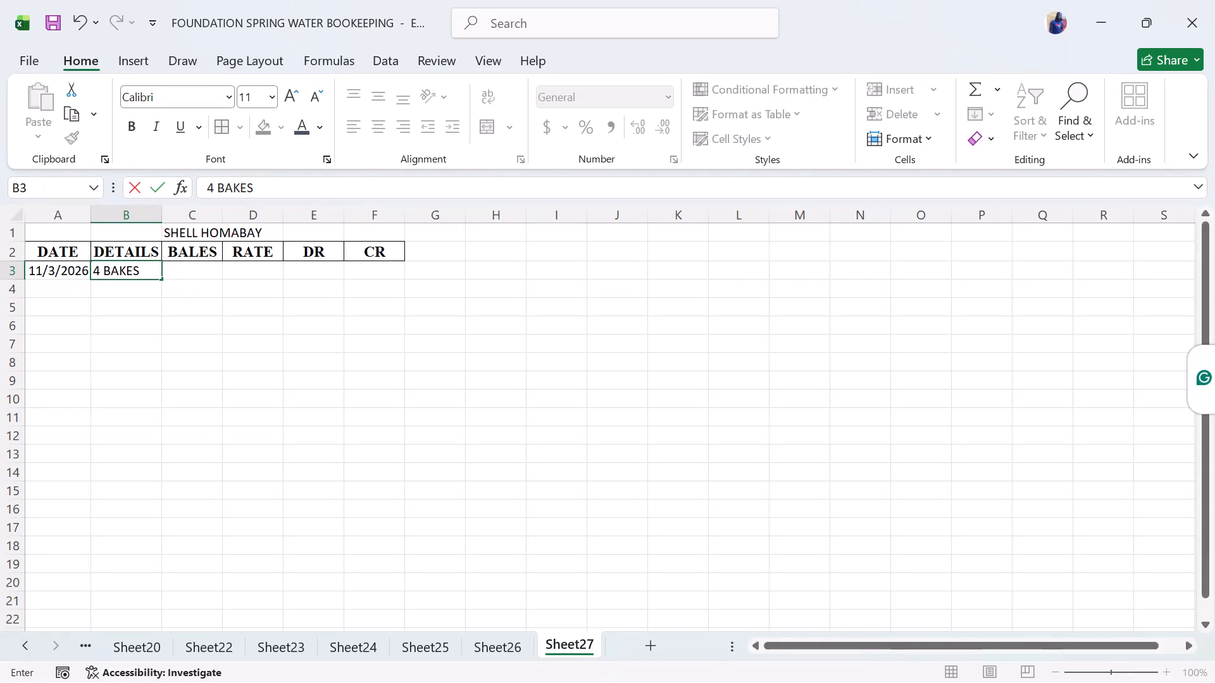
Complete the details in cell B3 as 4 Bales, and enter 4 under BALES and 350 under RATE in row 3.
key(BackSpace)
key(BackSpace)
key(BackSpace)
key(BackSpace)
text(ales)
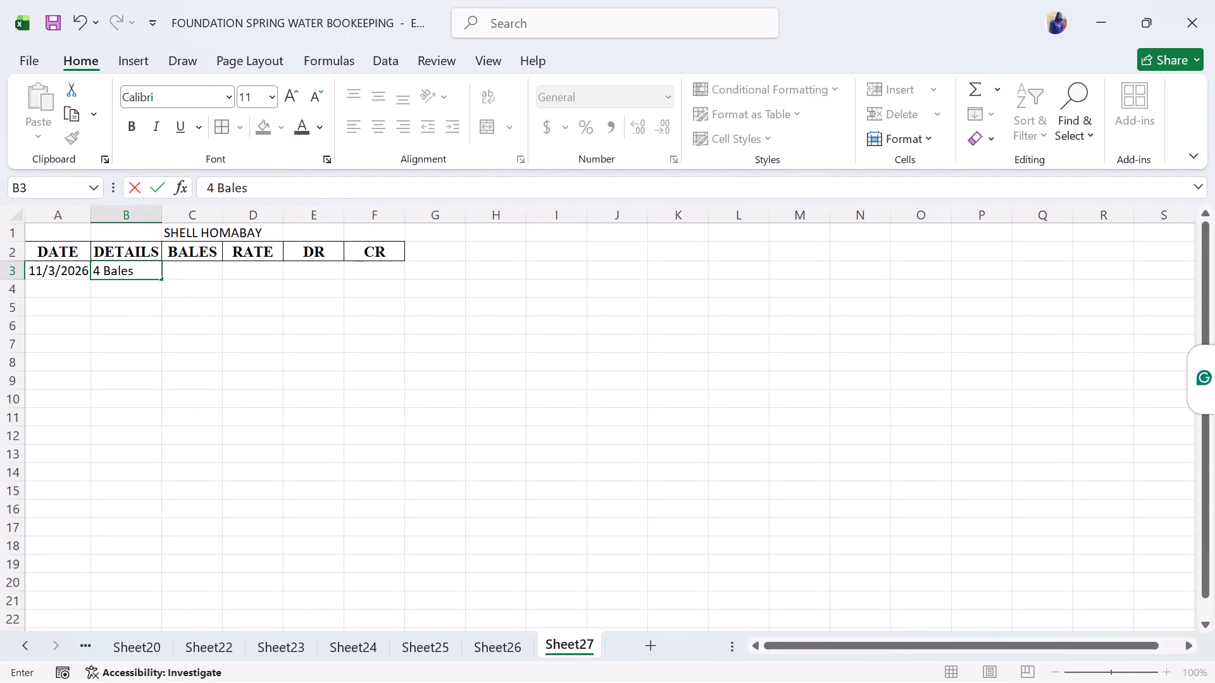
click(187, 269)
key(4)
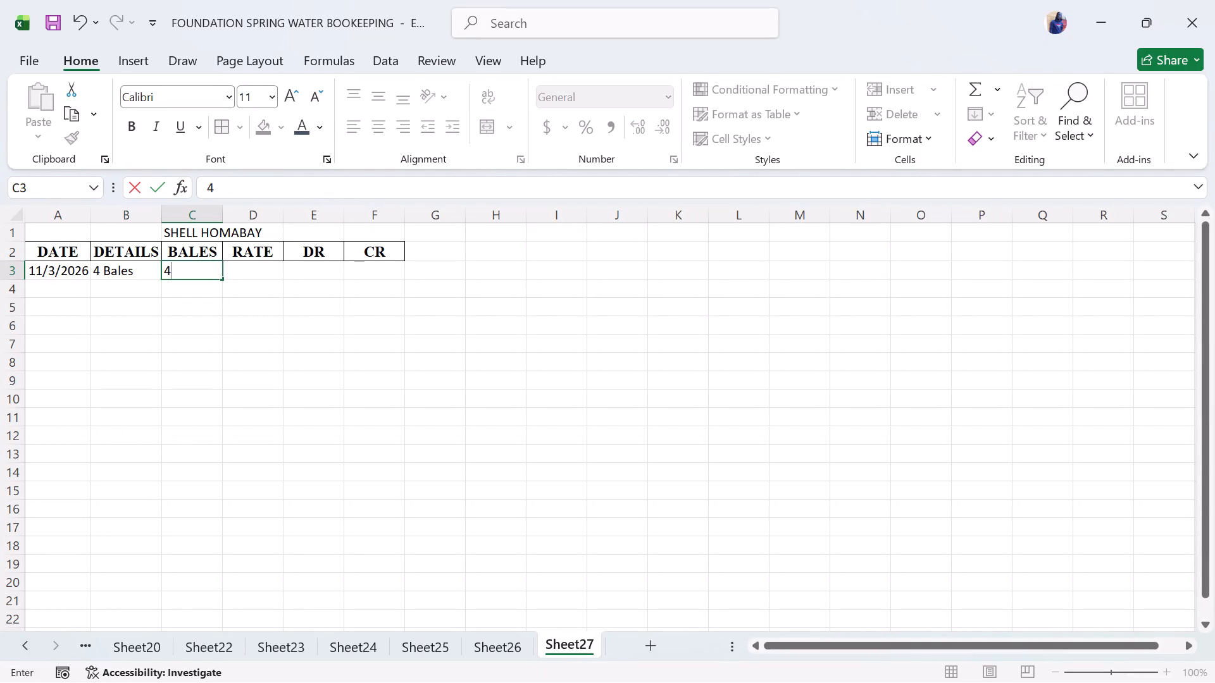
click(267, 269)
text(350)
Enter a formula in the DR cell E3 that multiplies the bales by the rate, =C3*D3.
click(327, 278)
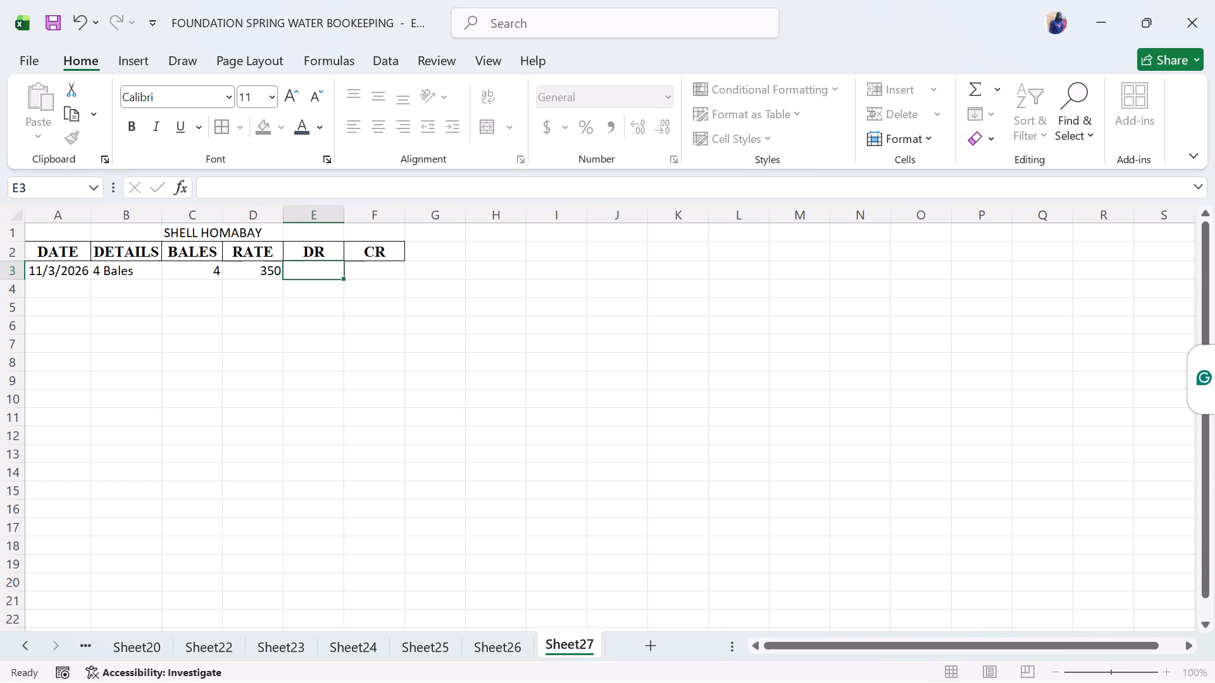
key(equal)
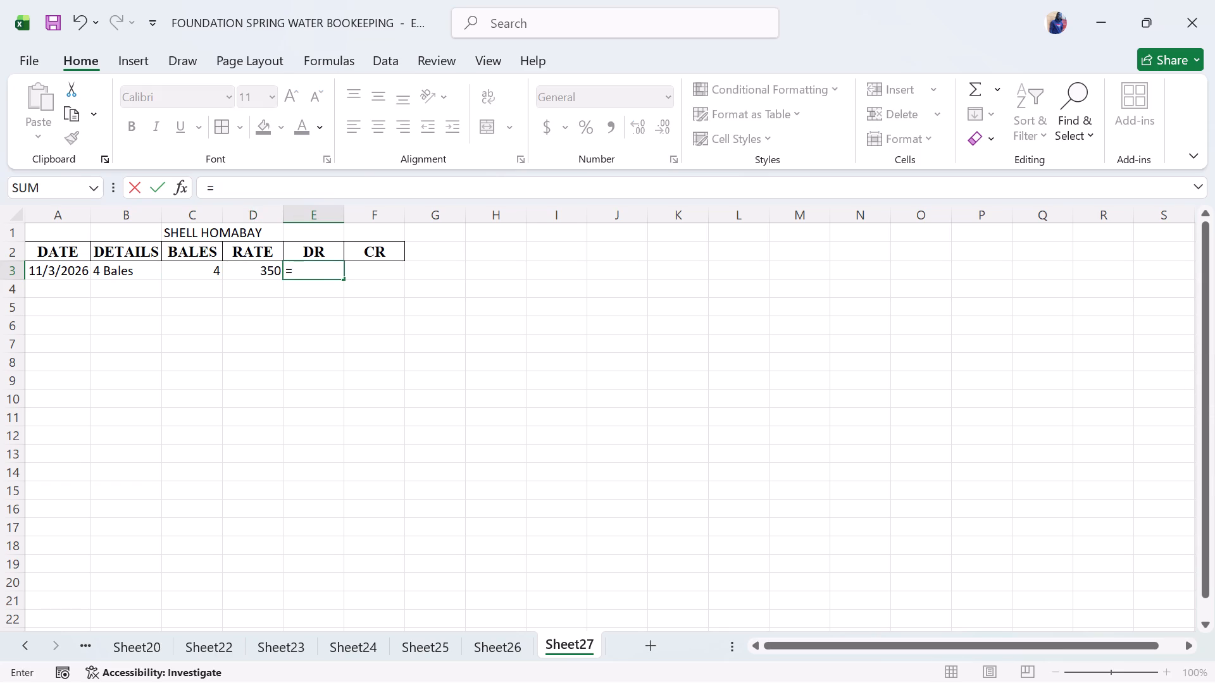
click(189, 267)
key(shift+asterisk)
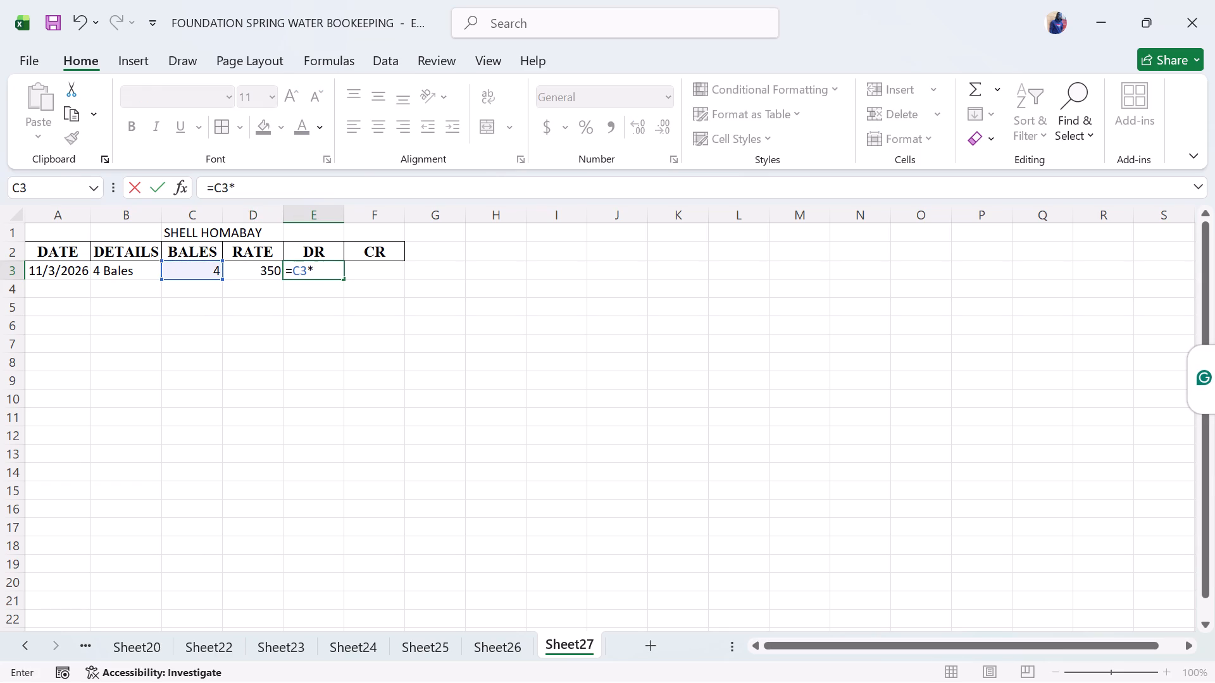
click(268, 271)
key(Return)
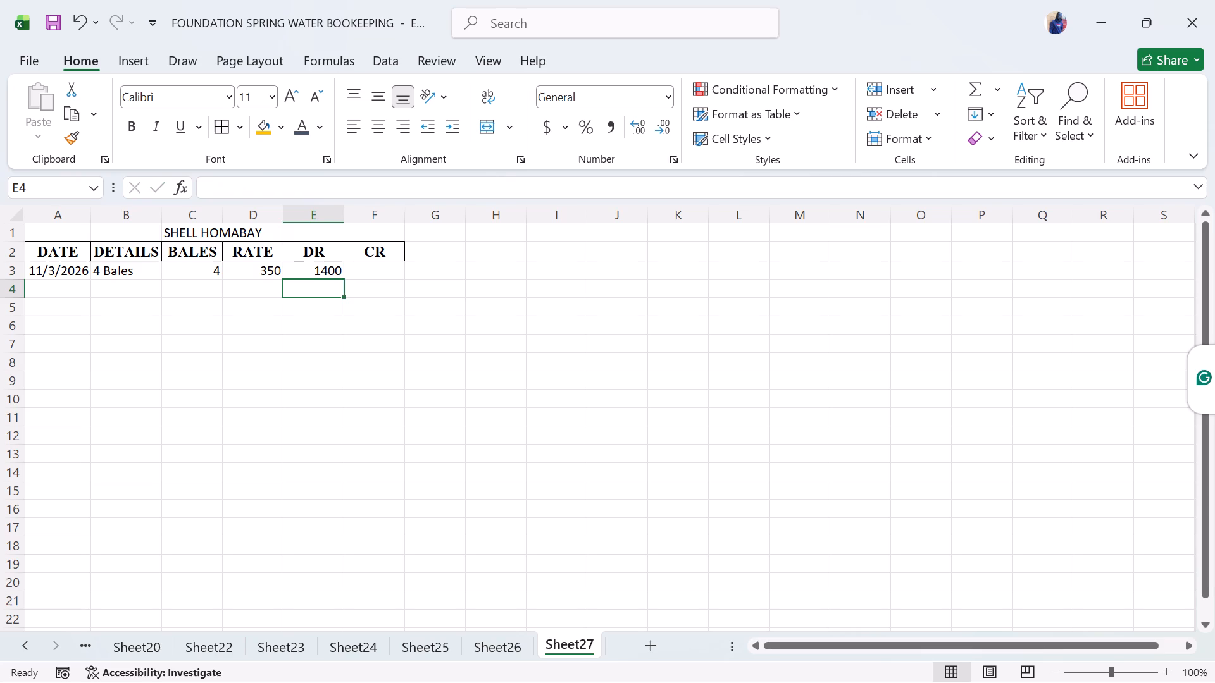
Enter the date 11/3/2026 in cell A4 for the payment row.
click(377, 268)
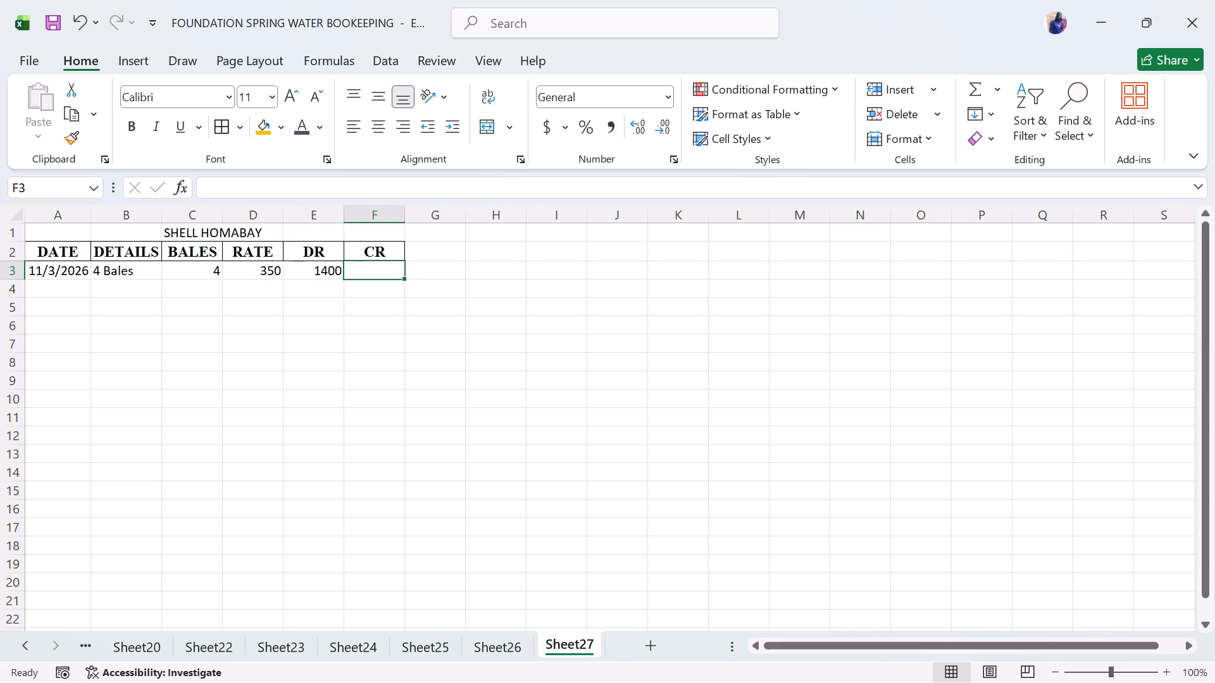
click(70, 293)
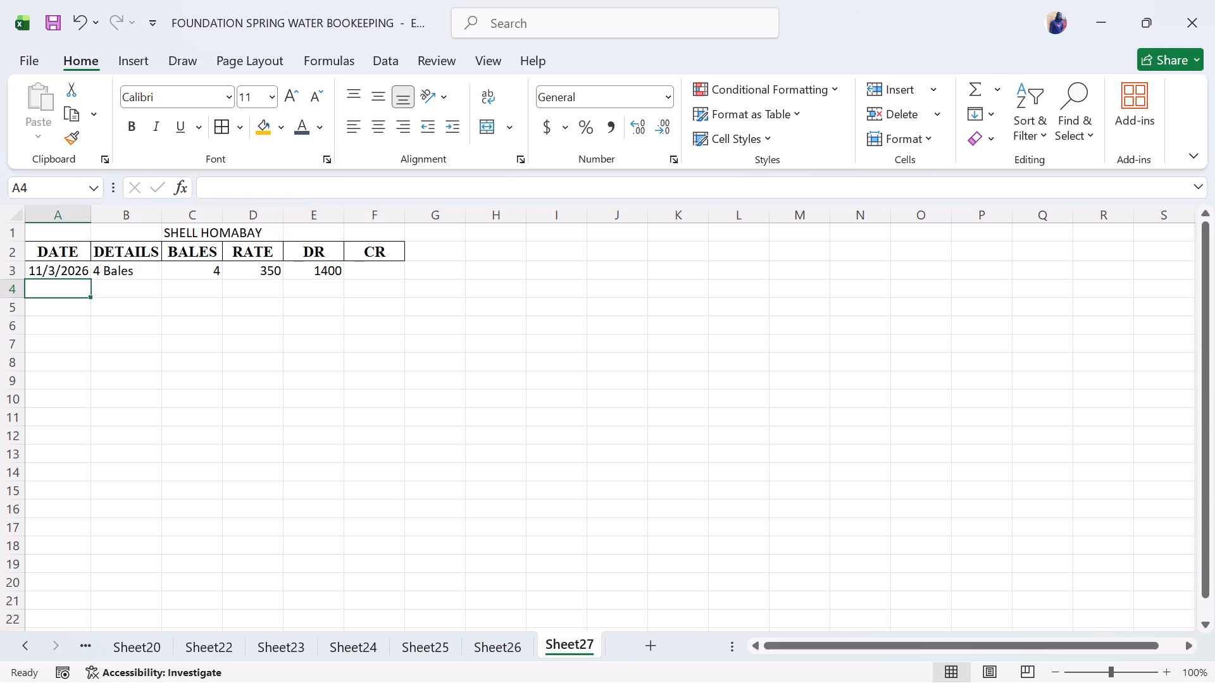
text(11/3/)
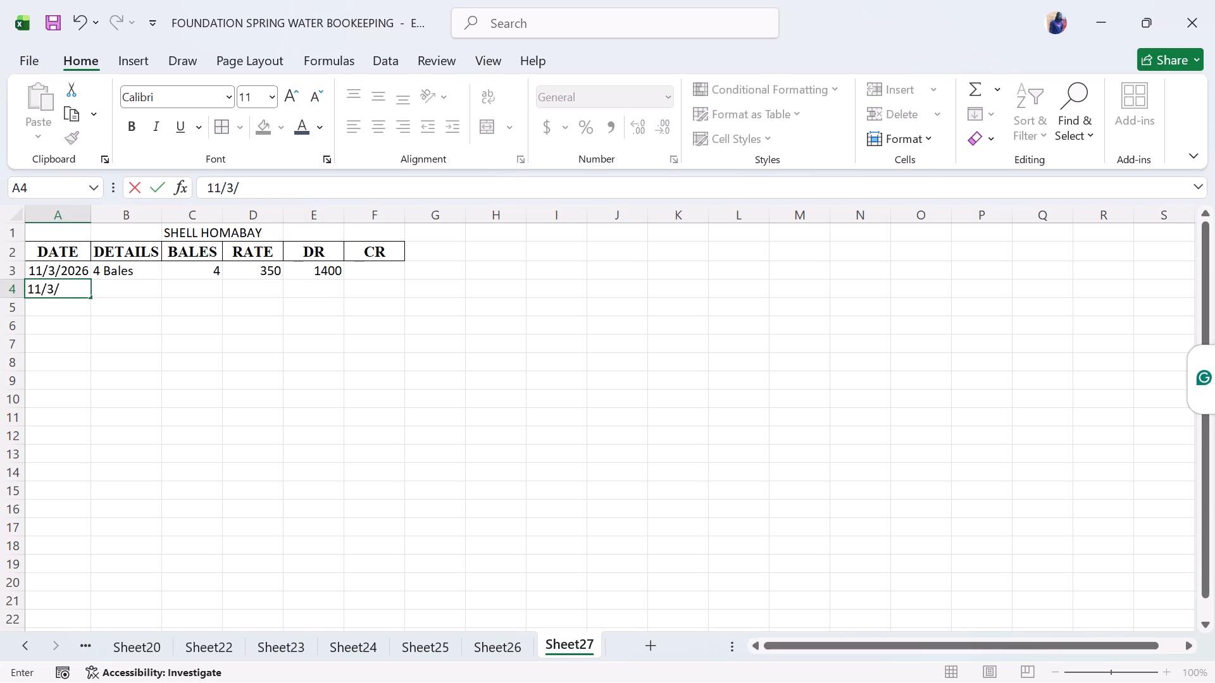
text(2026)
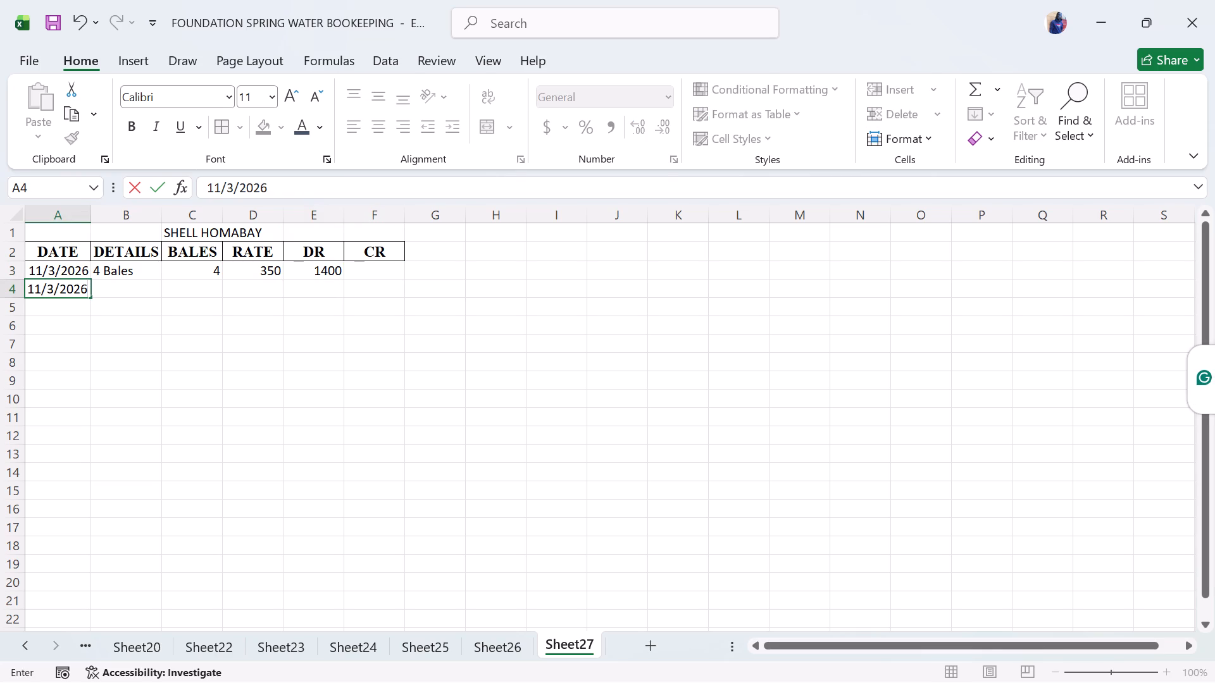
Enter the details Paid to FSW in cell B4 and autofit the width of column B.
click(128, 288)
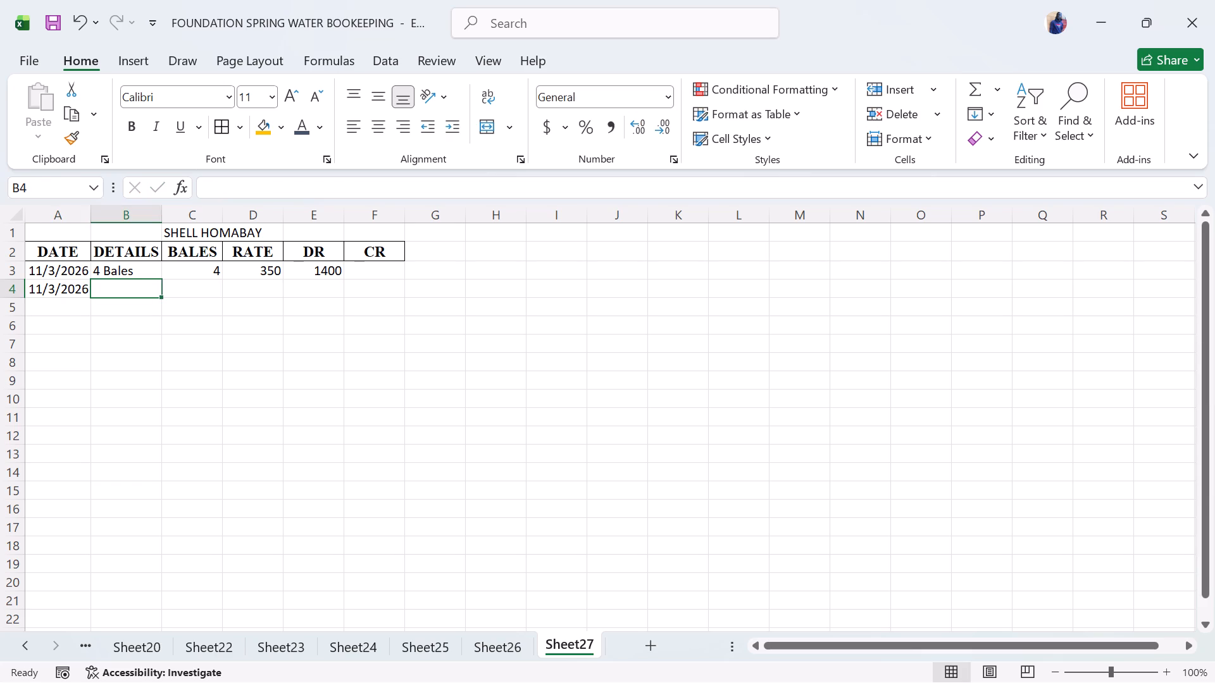
click(120, 288)
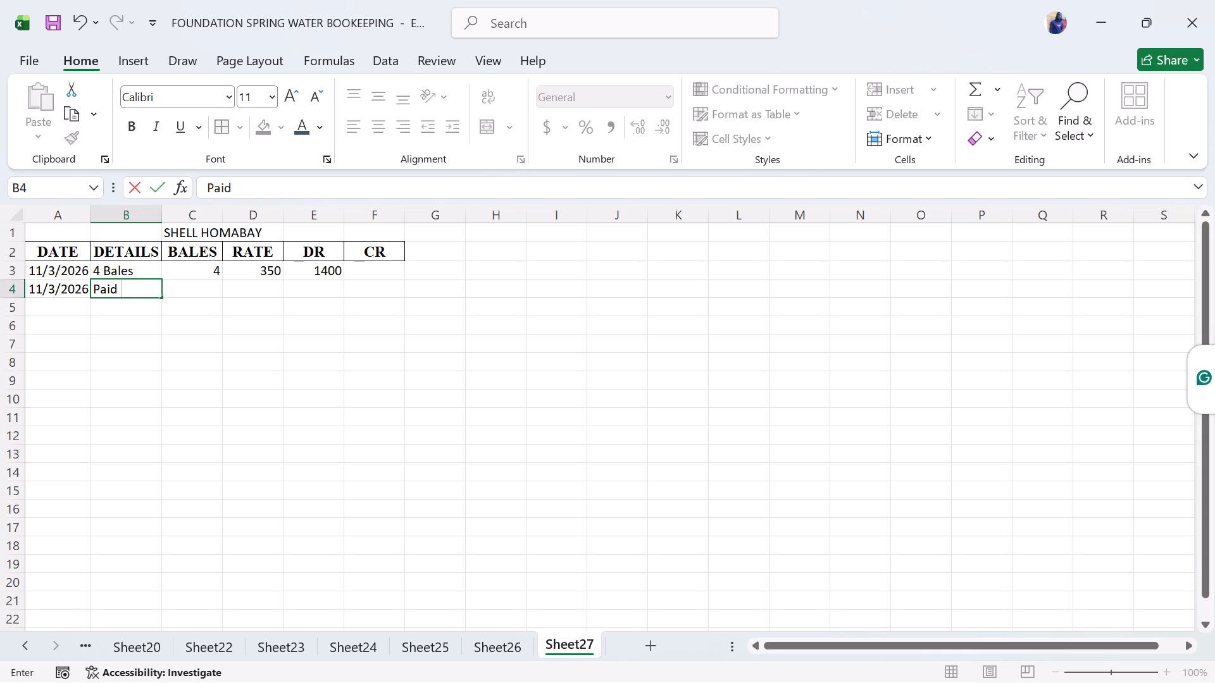
text(to)
key(space)
key(f)
text(SW)
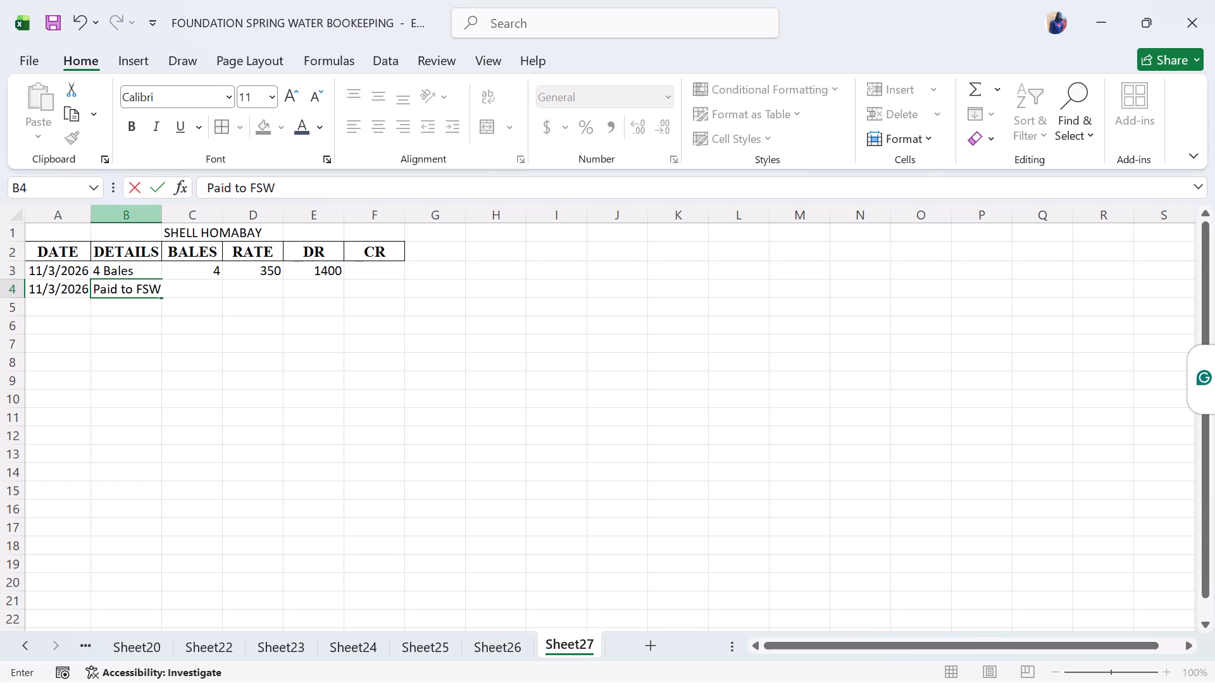
double_click(161, 207)
click(161, 207)
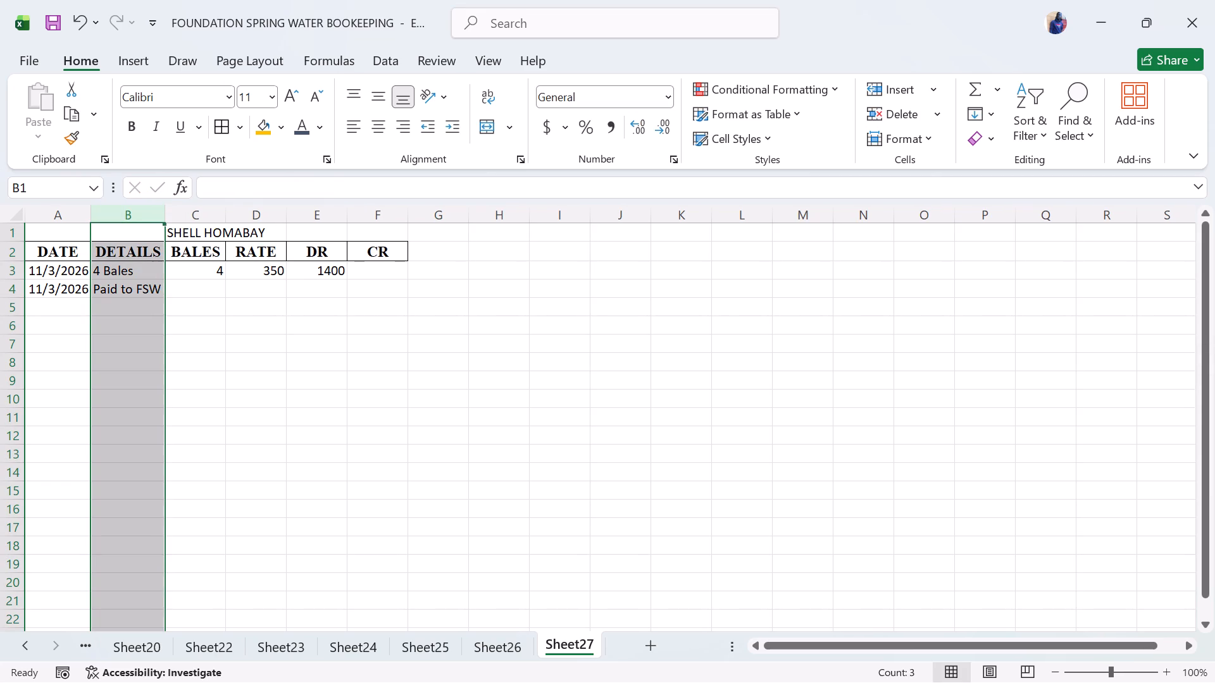
Record the payment of 1400 in the CR column of row 4, cell F4.
click(175, 285)
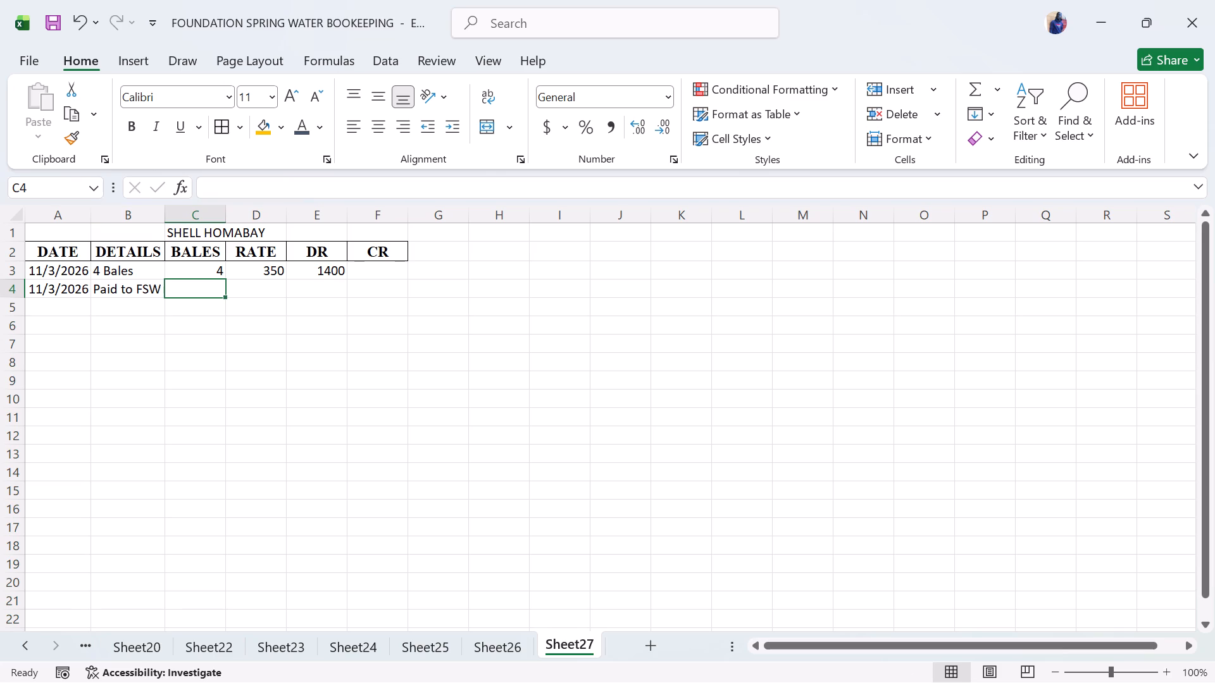
click(175, 285)
click(368, 293)
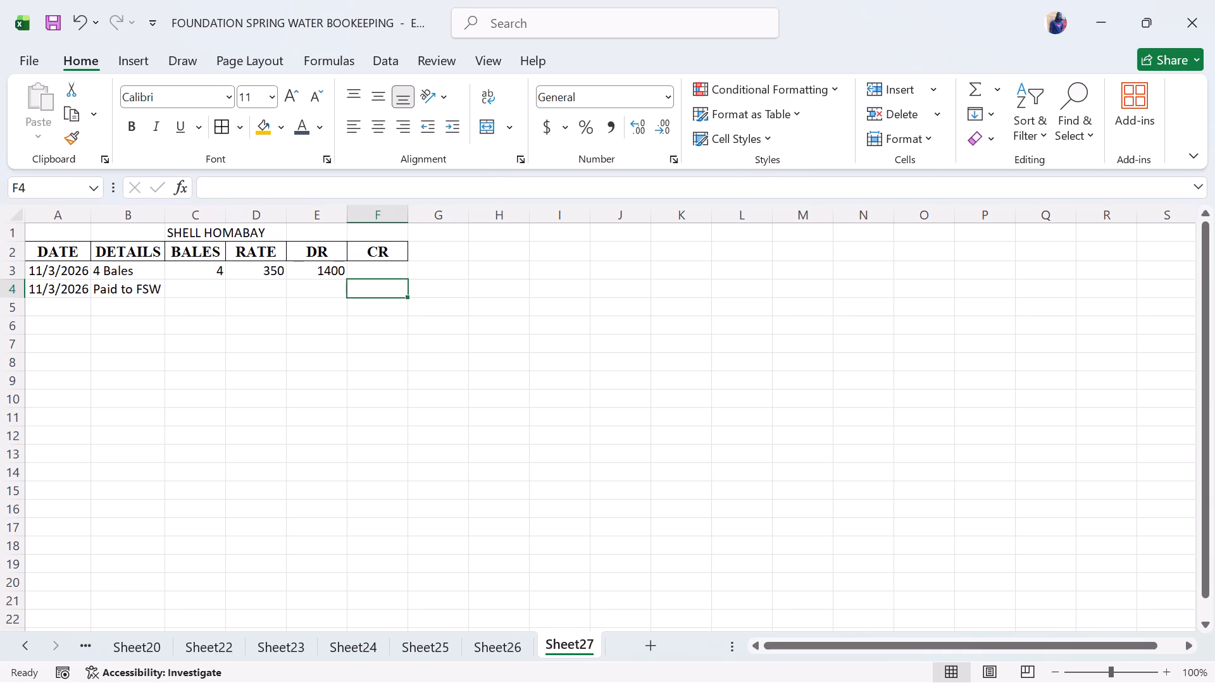
text(1400)
click(428, 285)
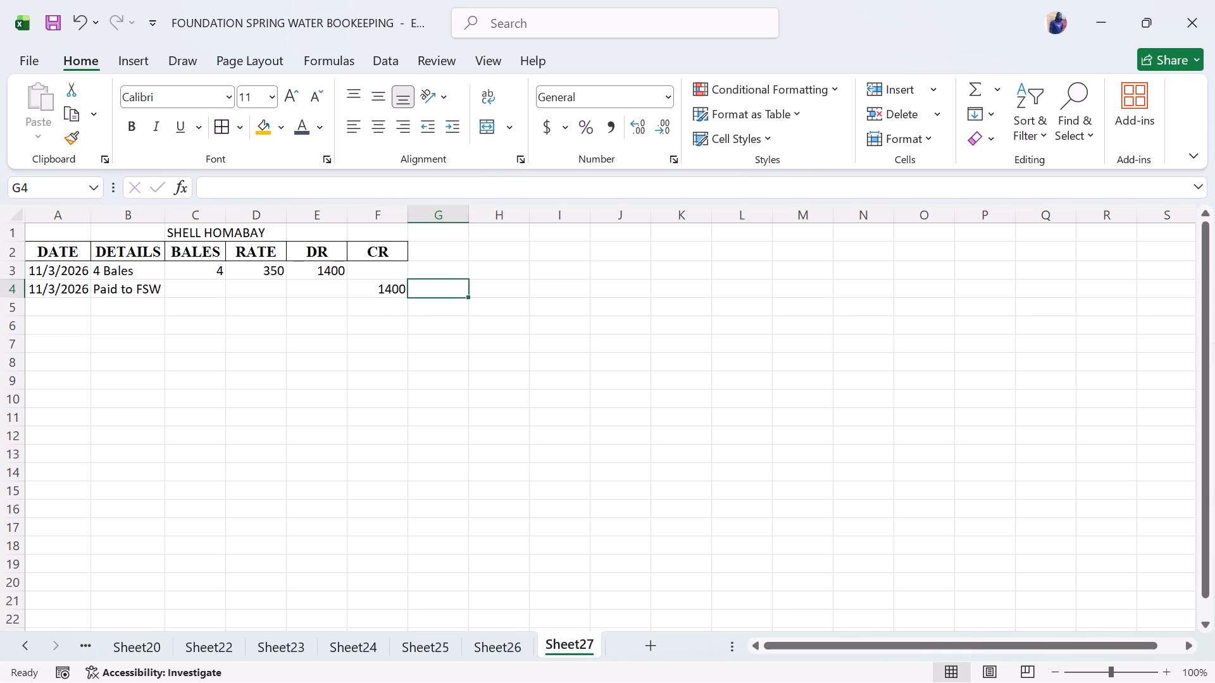
Apply right borders down to row 7 for the DATE, DETAILS, BALES and RATE columns, starting at A2, B3, C3 and D3.
drag(84, 252, 79, 346)
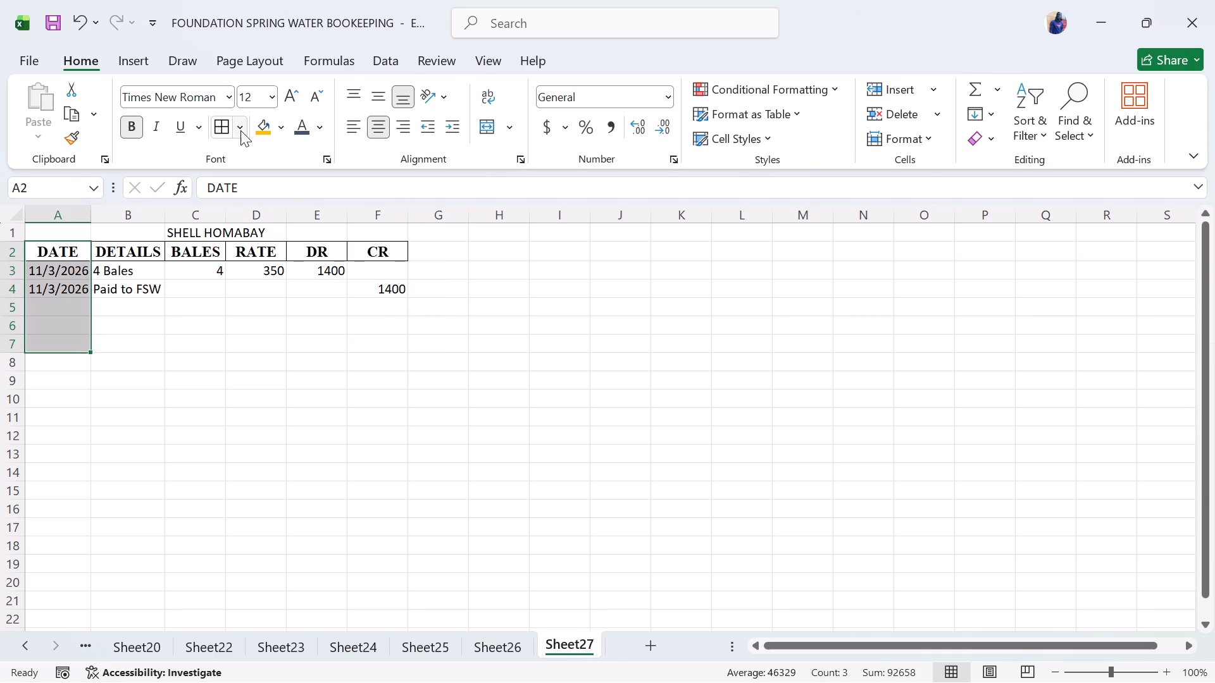
click(240, 128)
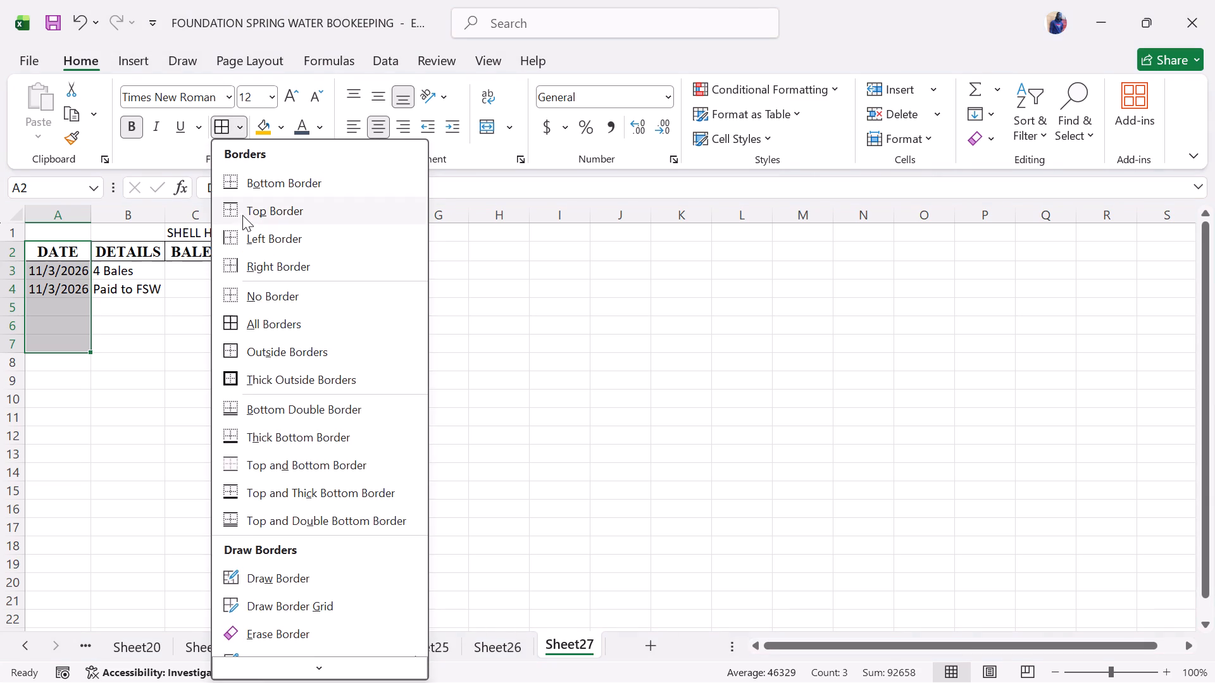
click(242, 261)
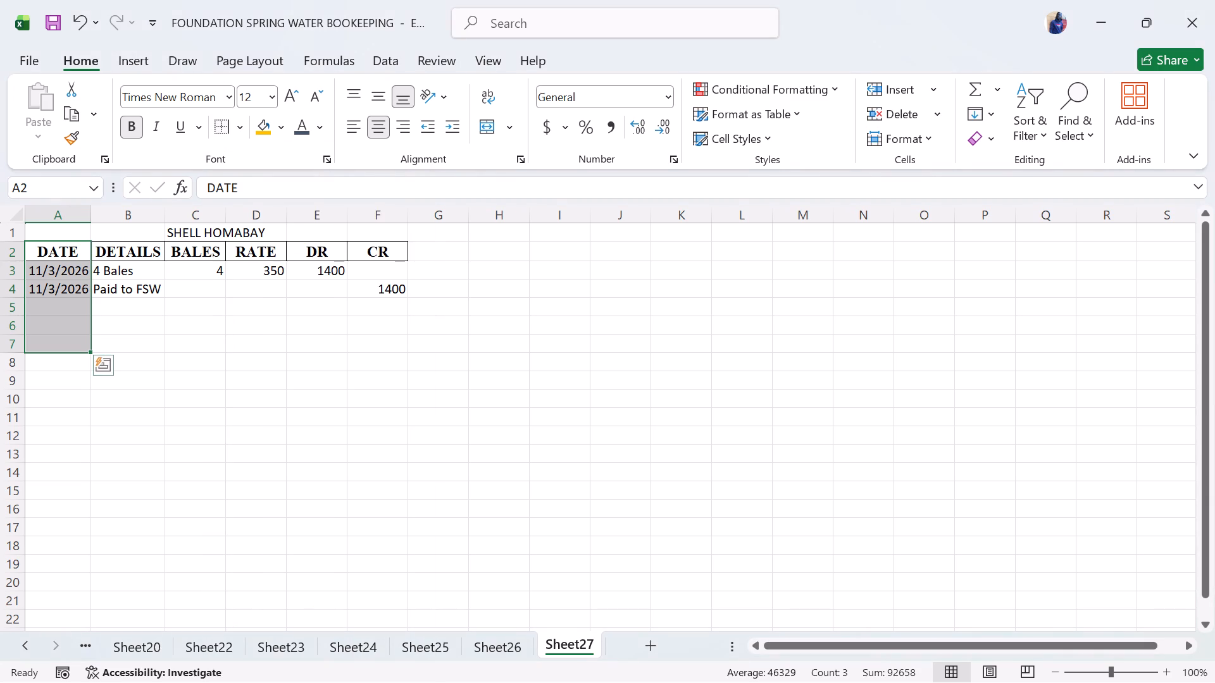
drag(148, 272, 140, 340)
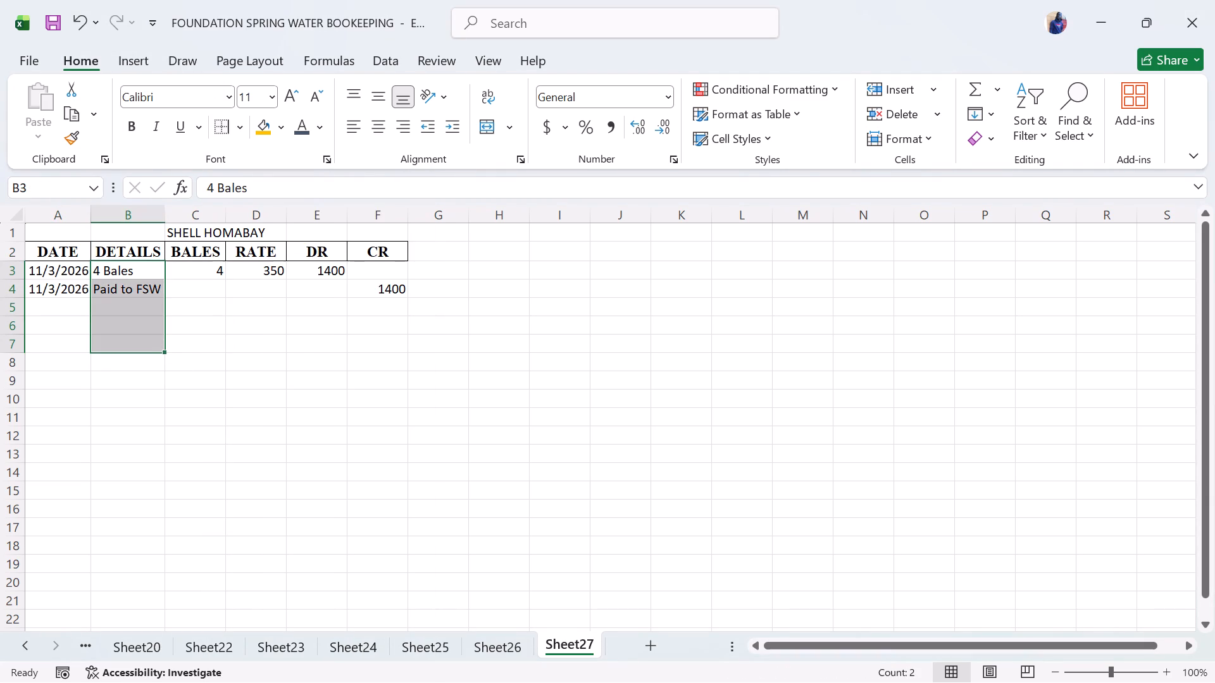
click(221, 125)
drag(211, 264, 207, 339)
click(223, 130)
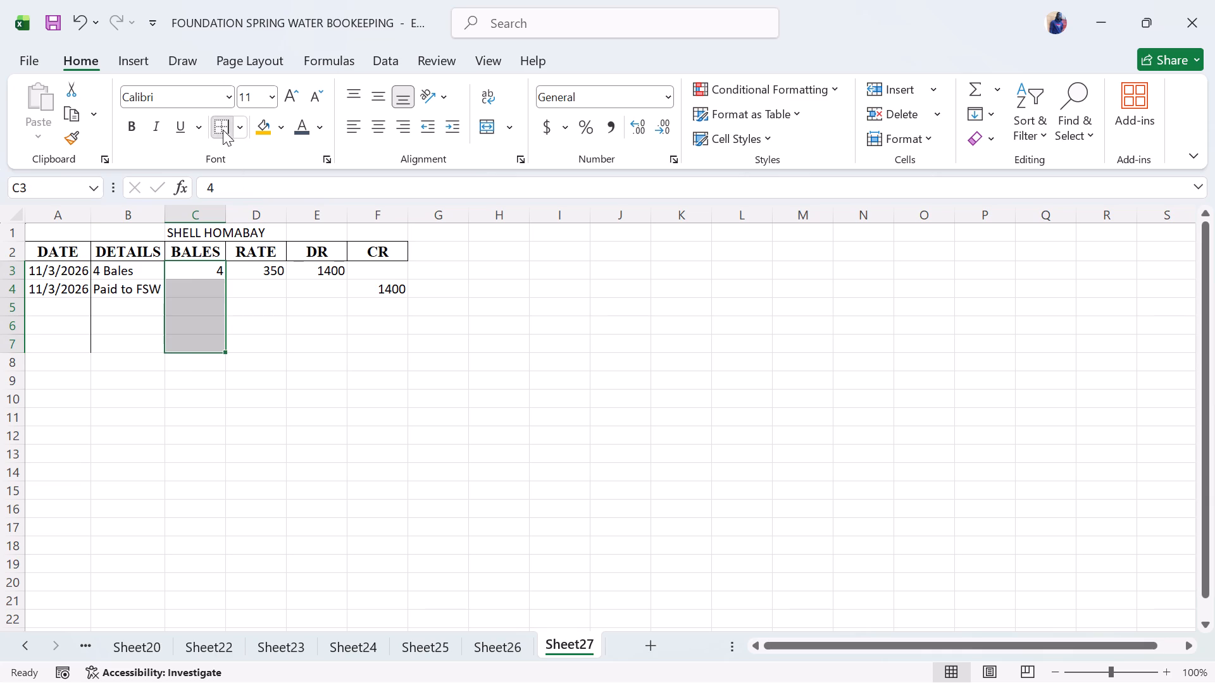
drag(262, 274, 258, 338)
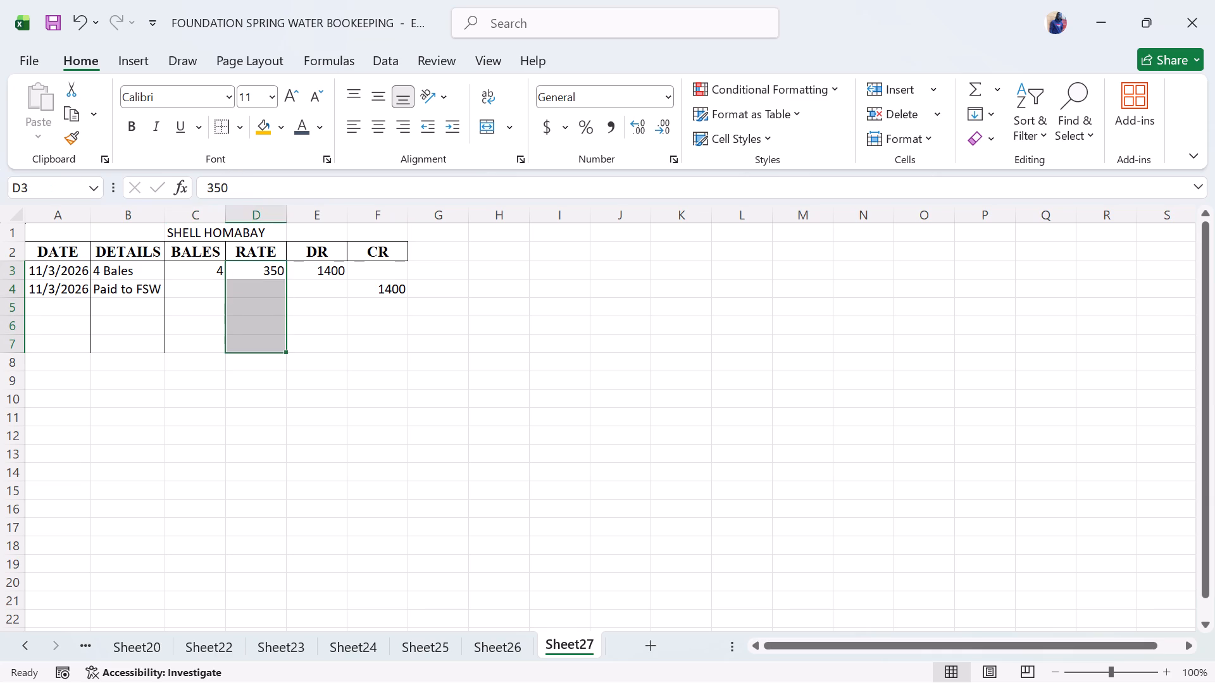
click(225, 125)
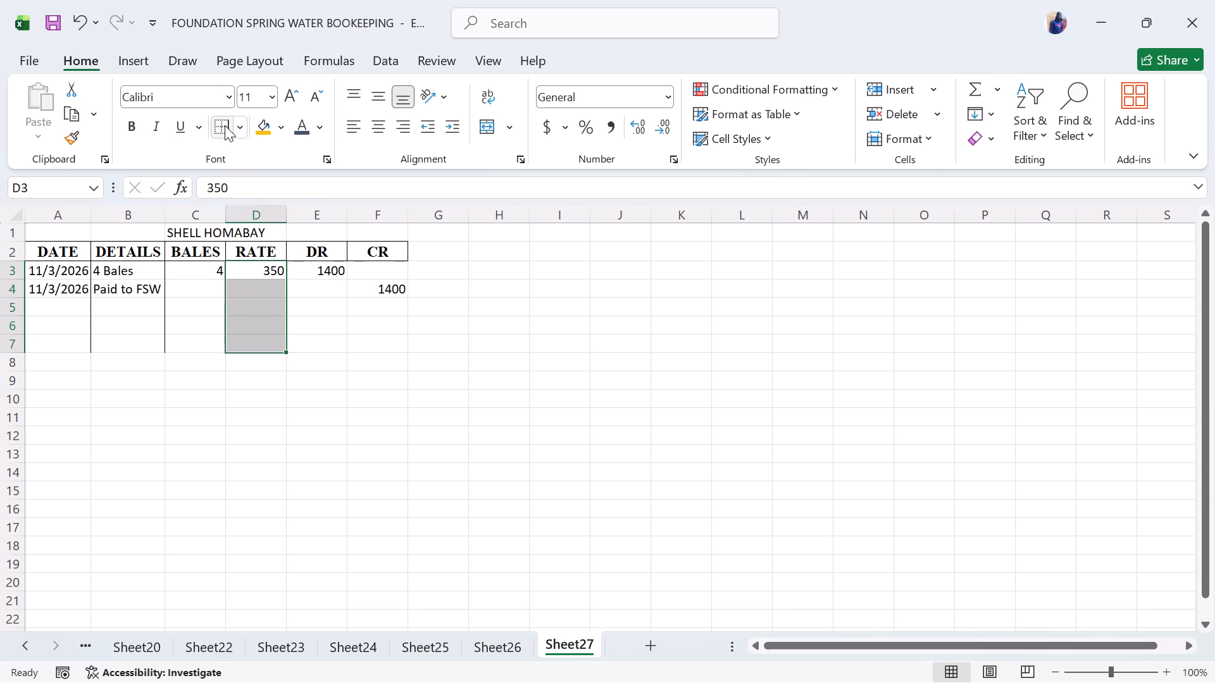
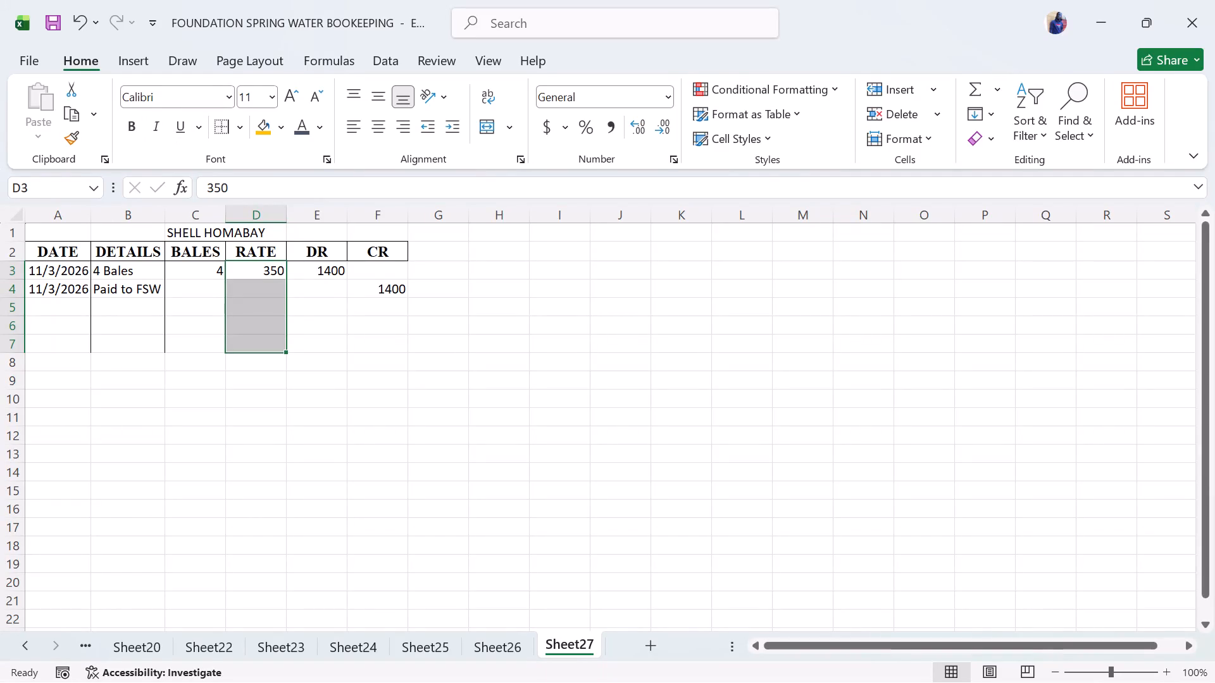
Apply right borders to the DR and CR columns from row 3 down to row 7.
click(347, 307)
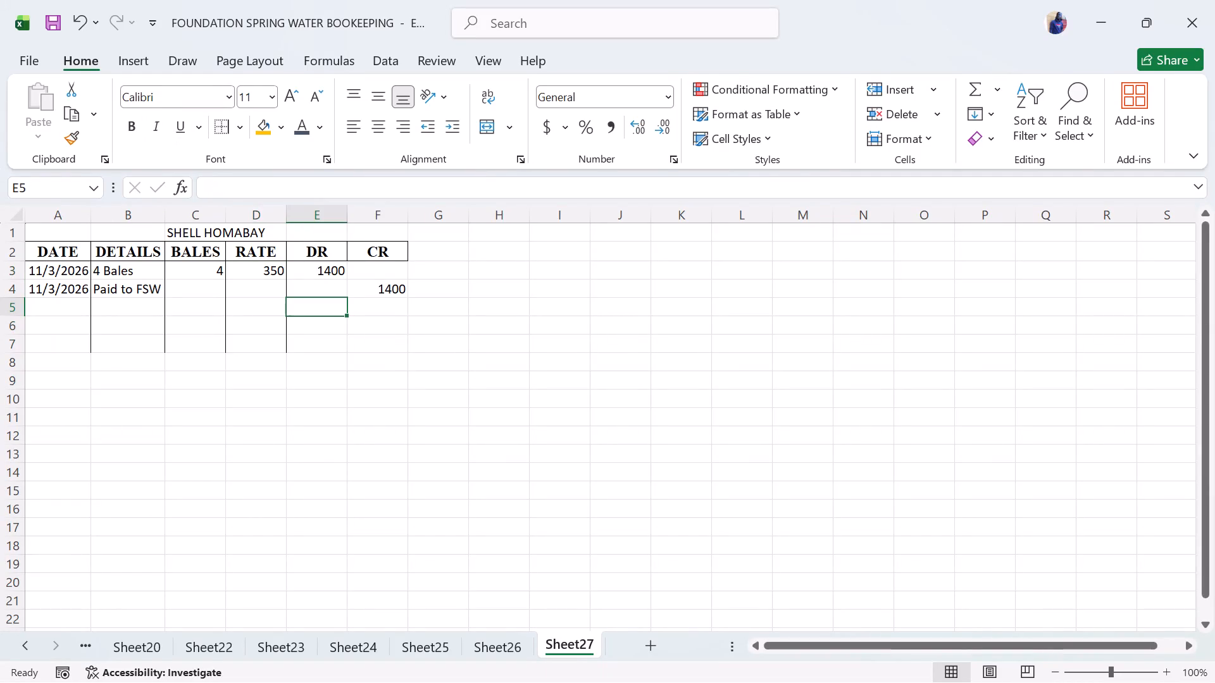
drag(325, 262, 335, 345)
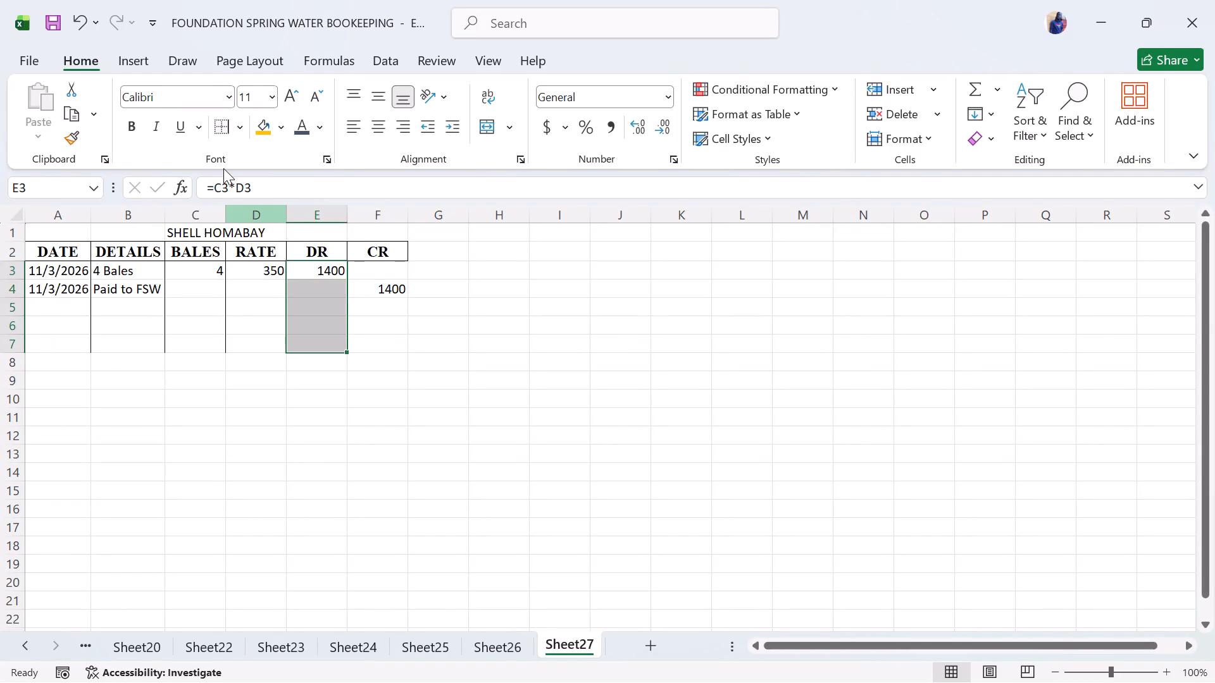
click(227, 121)
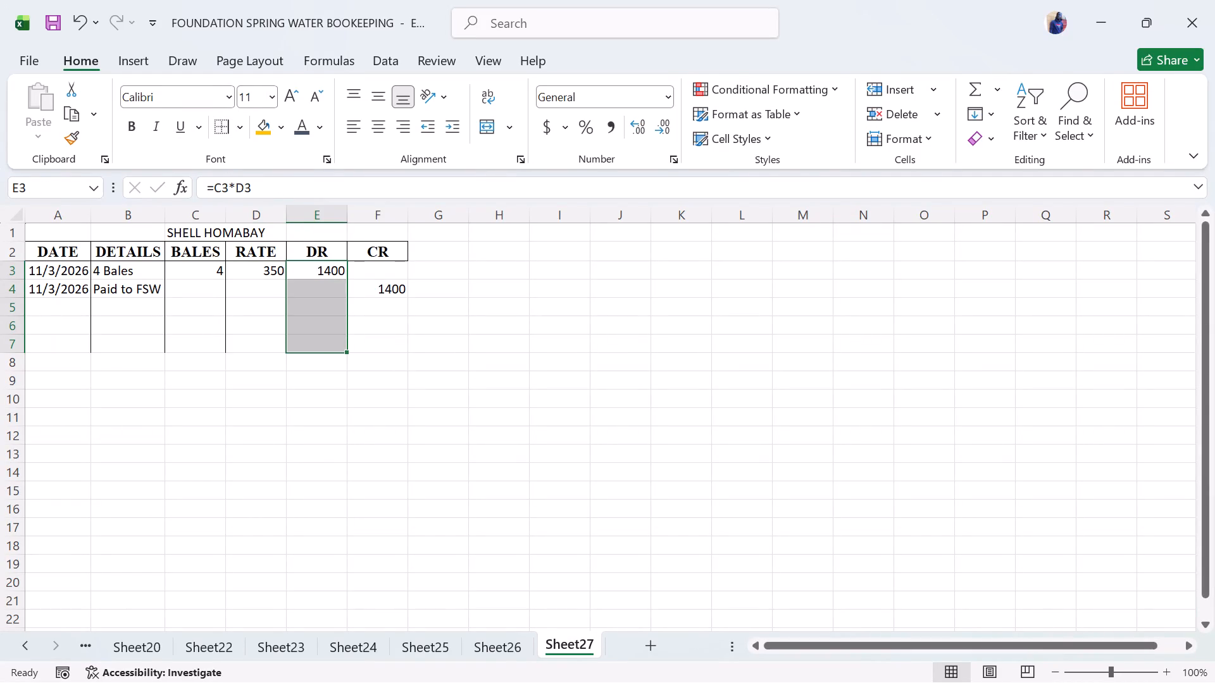
click(380, 283)
drag(387, 269, 389, 335)
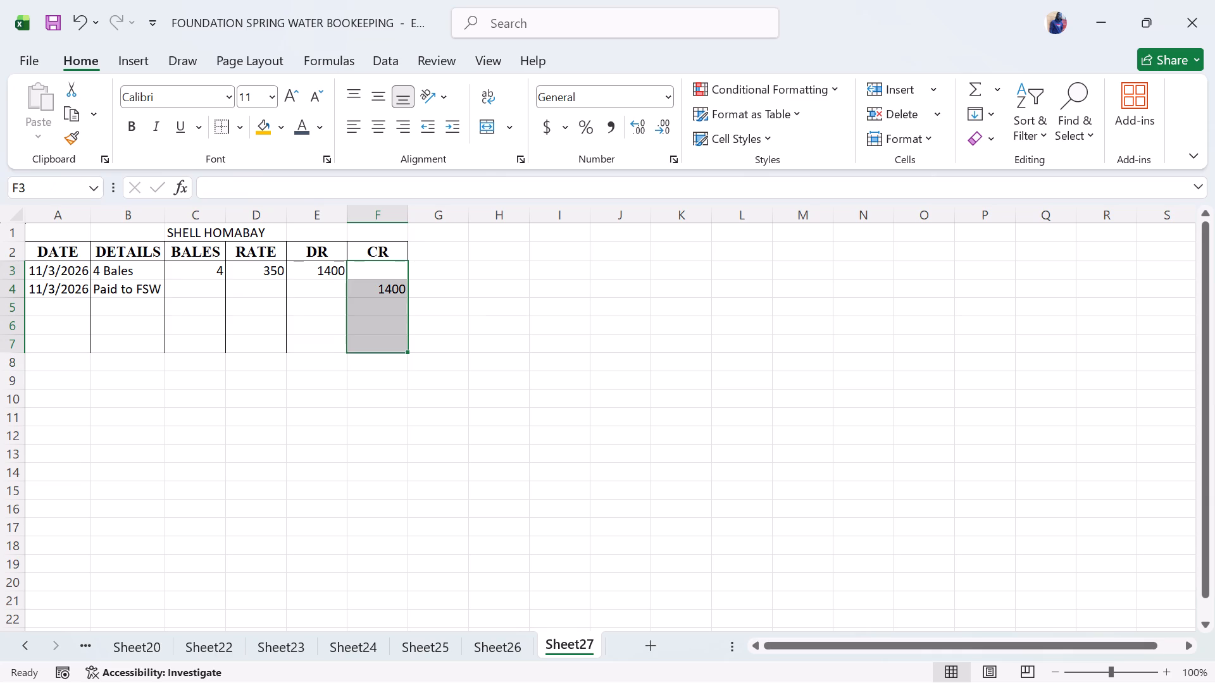
click(226, 128)
Add a bottom border across row 7 of the ledger, from cell A7 to F7.
drag(92, 340, 358, 329)
click(173, 329)
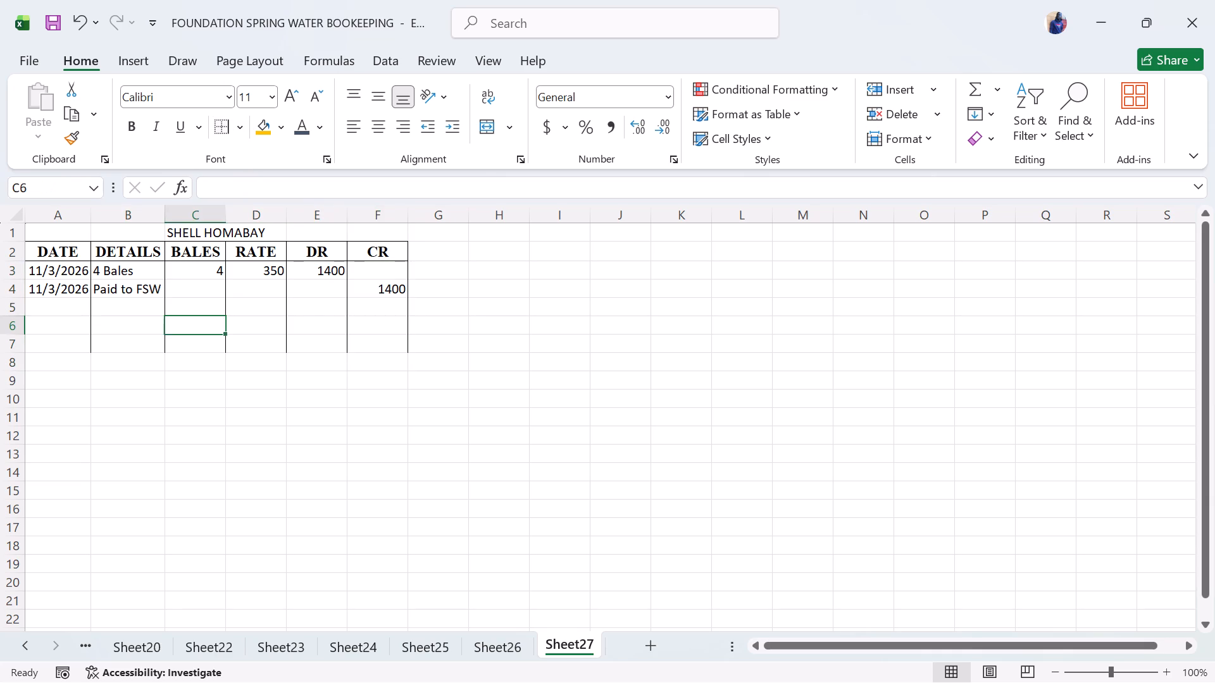
drag(58, 347, 398, 345)
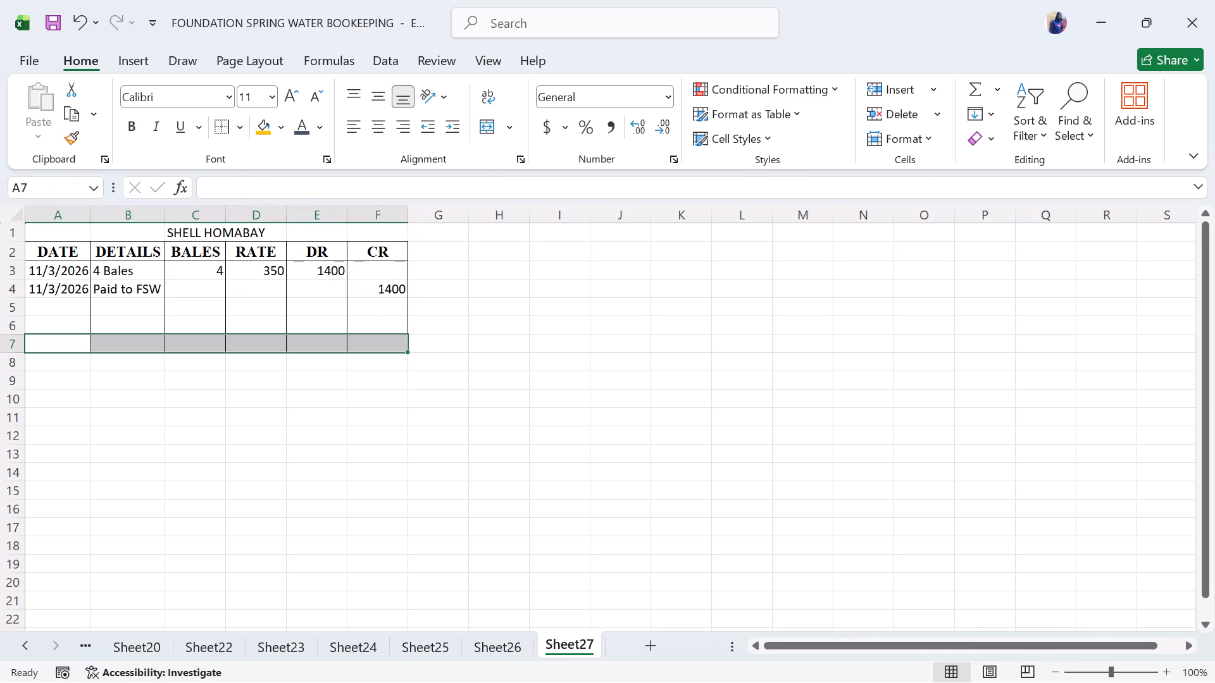
click(239, 122)
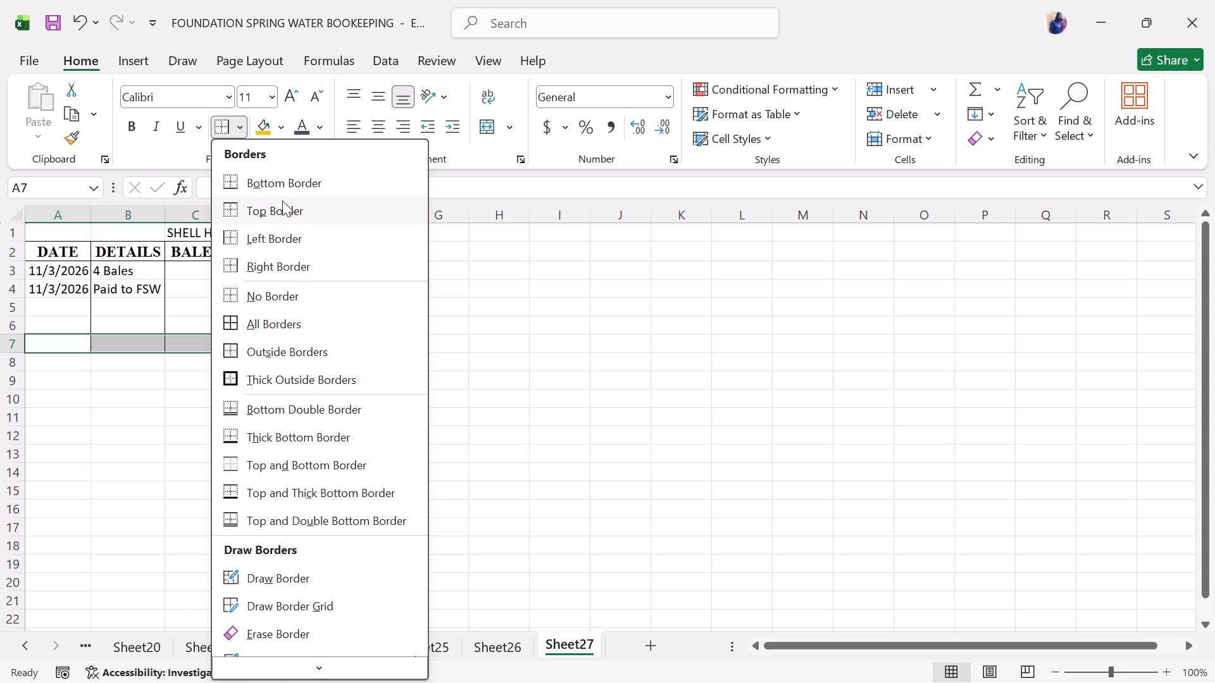
click(278, 180)
click(316, 317)
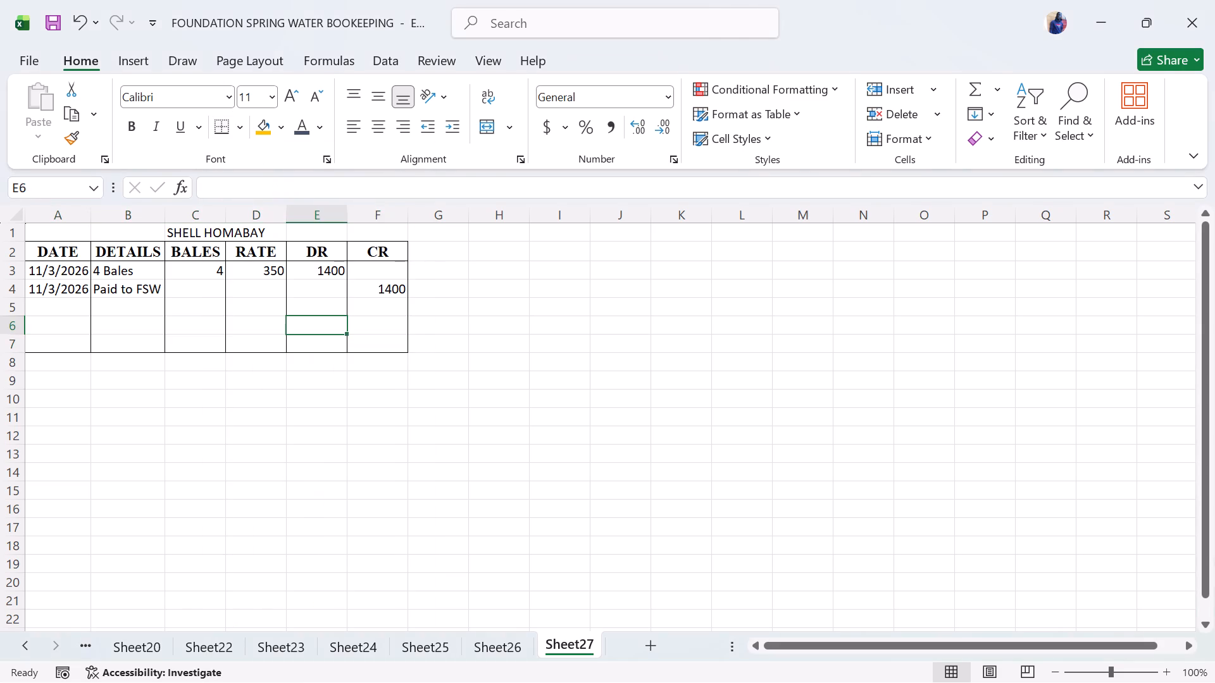
Format the RATE, DR and CR columns, cells D2 to F8, as Accounting with the KES symbol and 2 decimal places.
drag(250, 244, 401, 350)
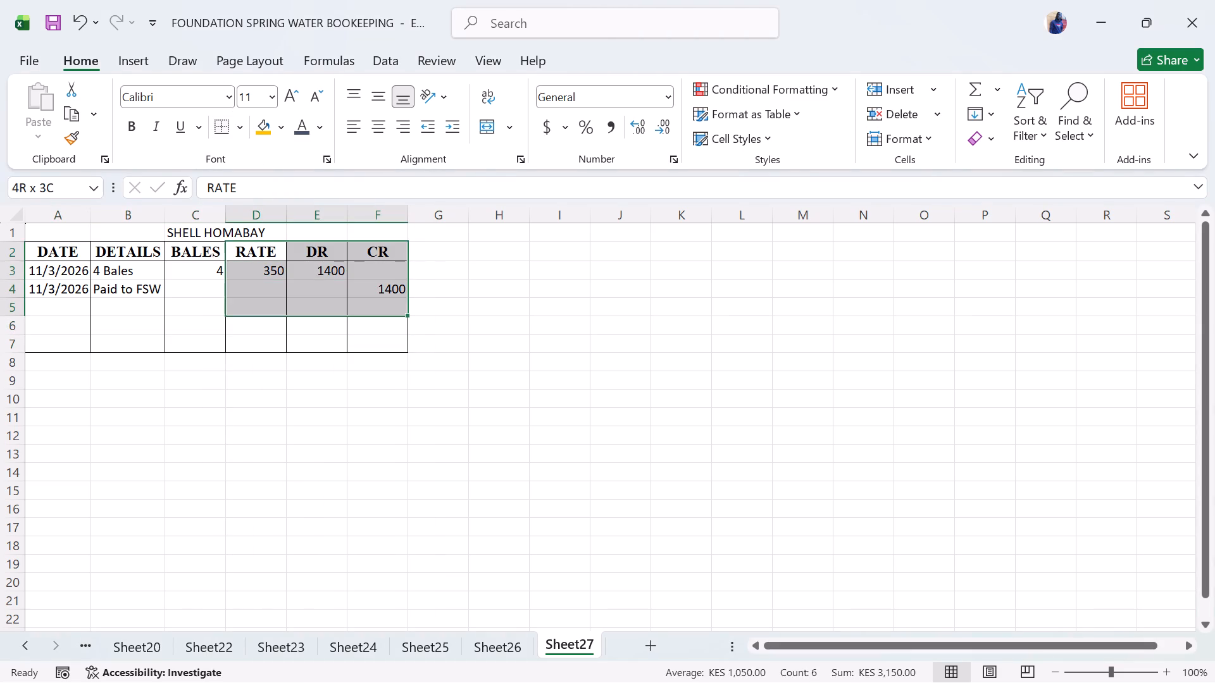
drag(401, 350, 401, 354)
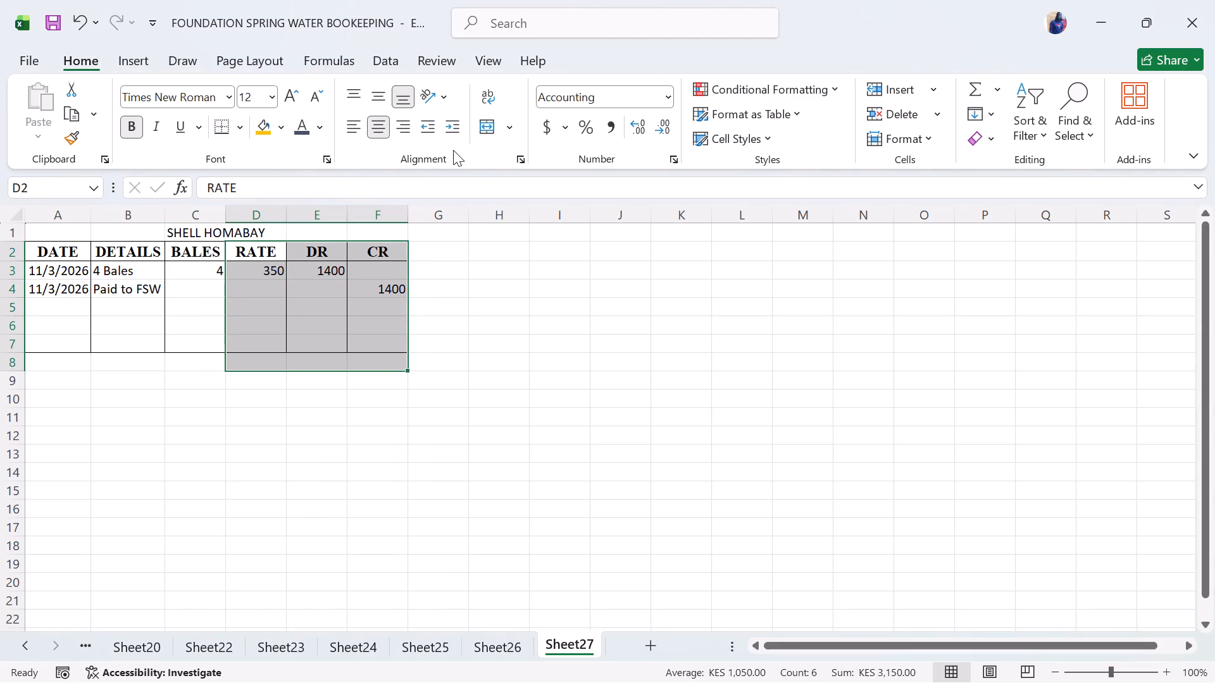
click(565, 124)
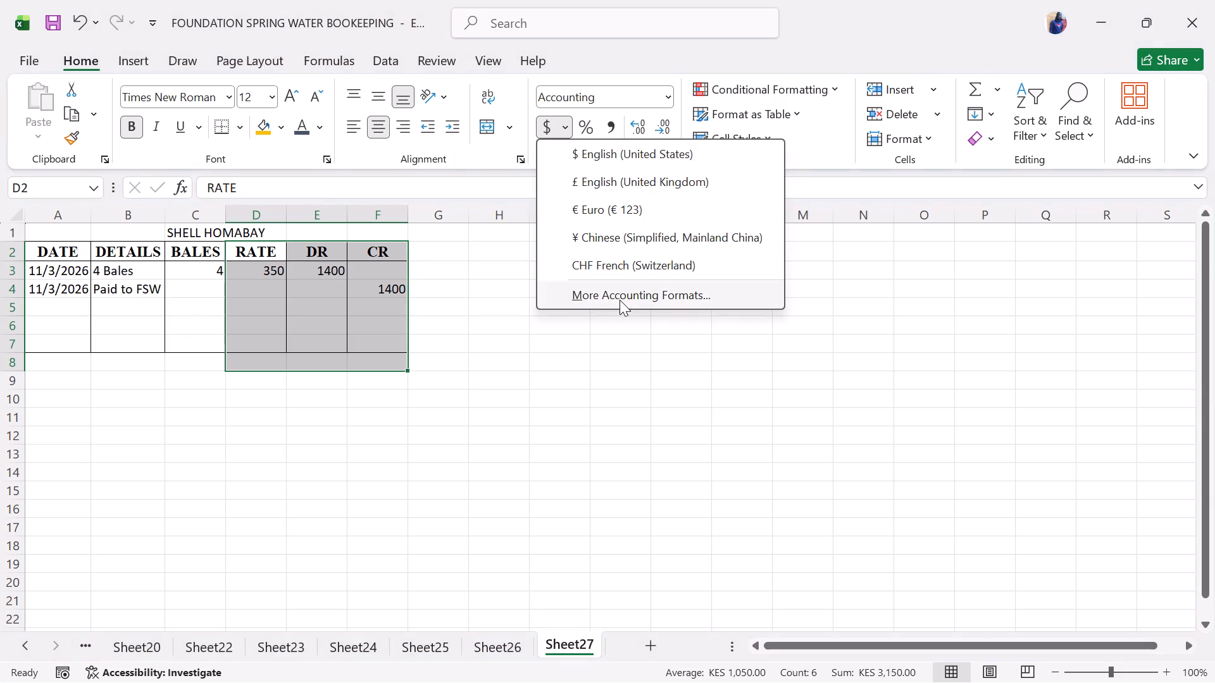
click(623, 297)
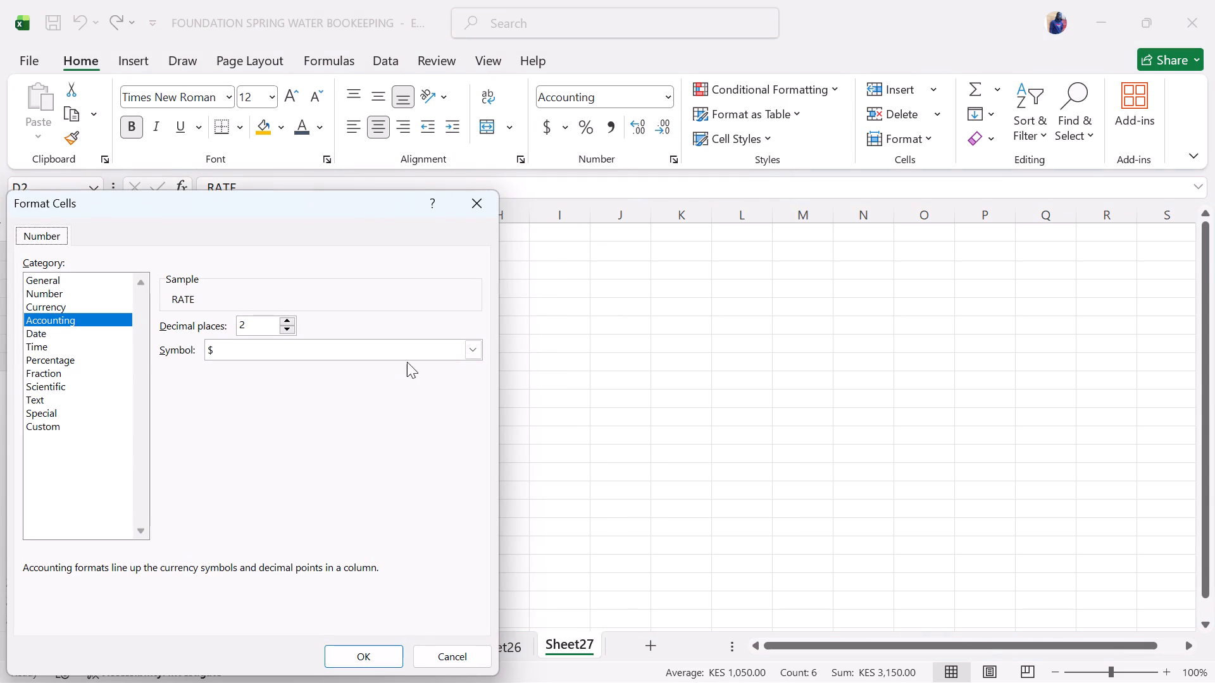
click(477, 351)
drag(477, 383, 496, 472)
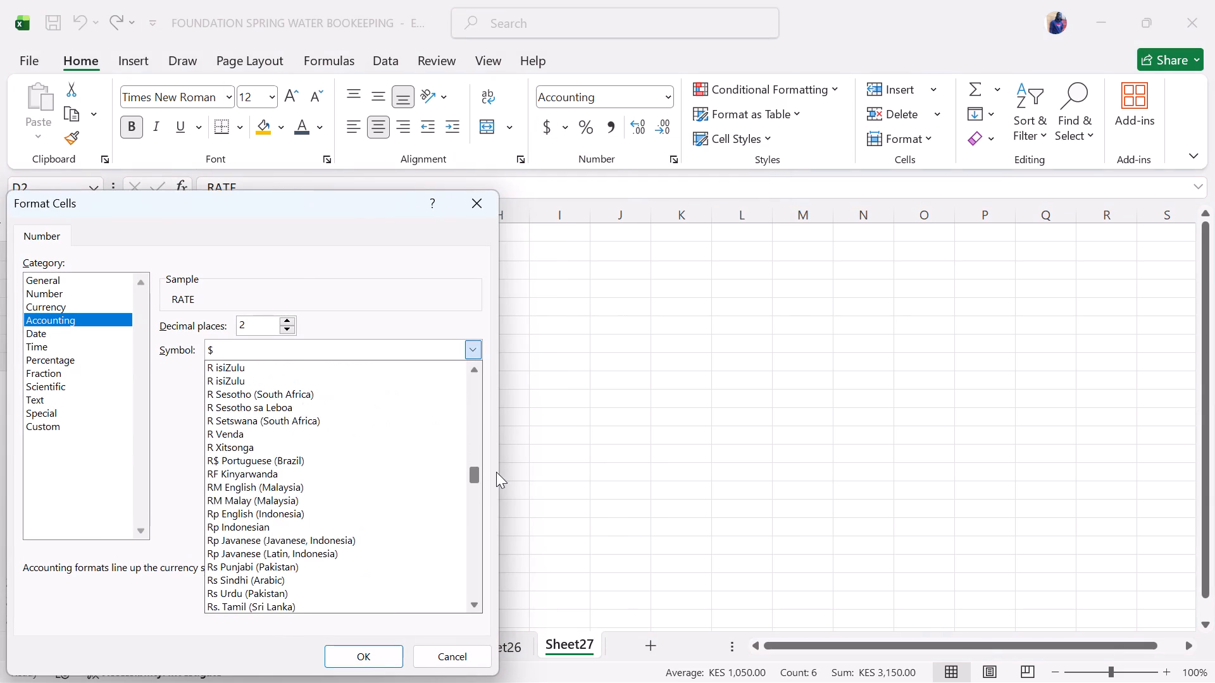
drag(496, 472, 501, 486)
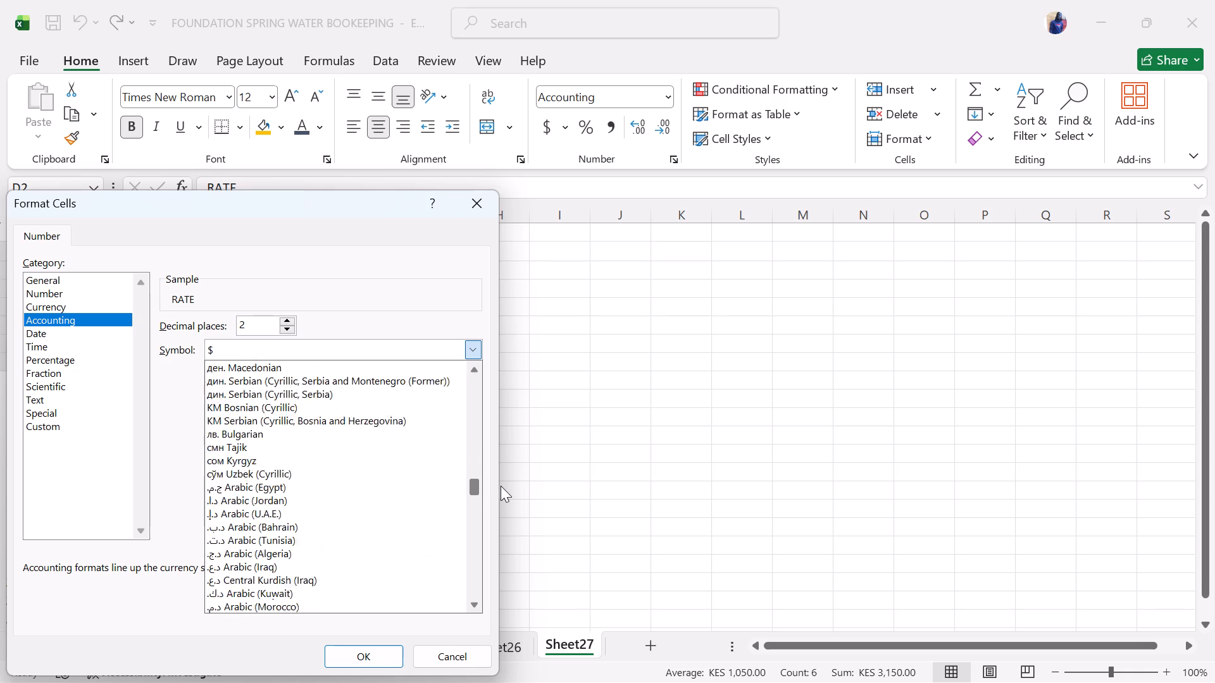
drag(501, 486, 496, 504)
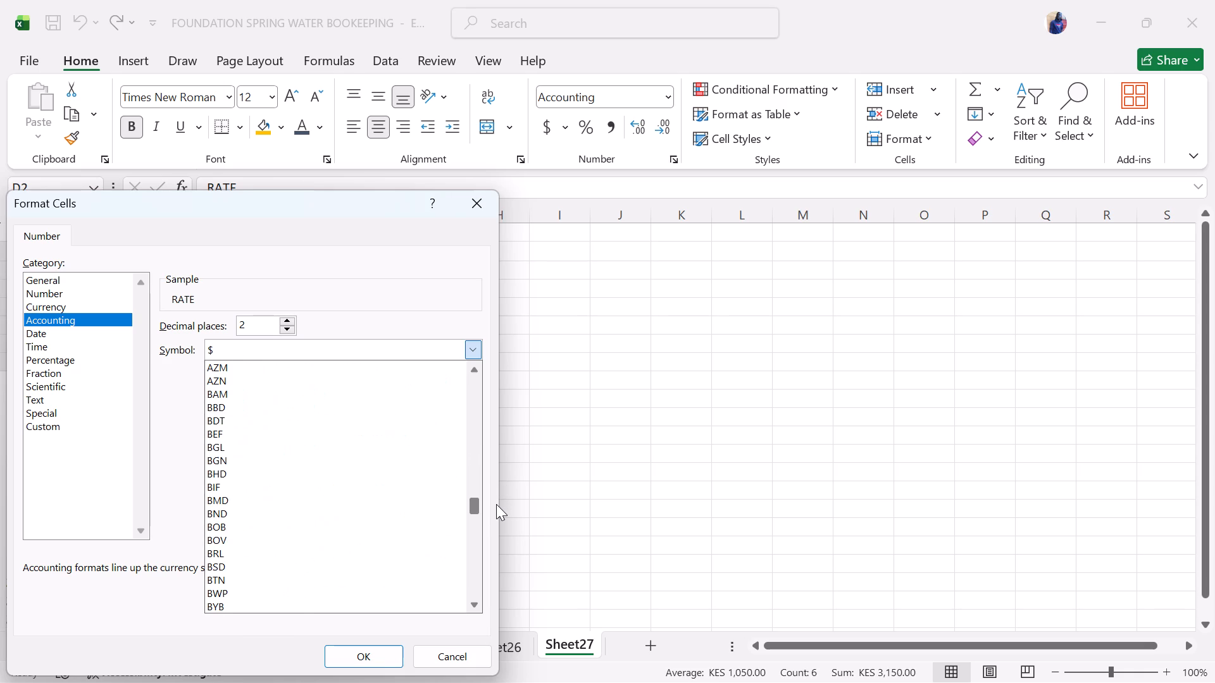
drag(496, 504, 502, 513)
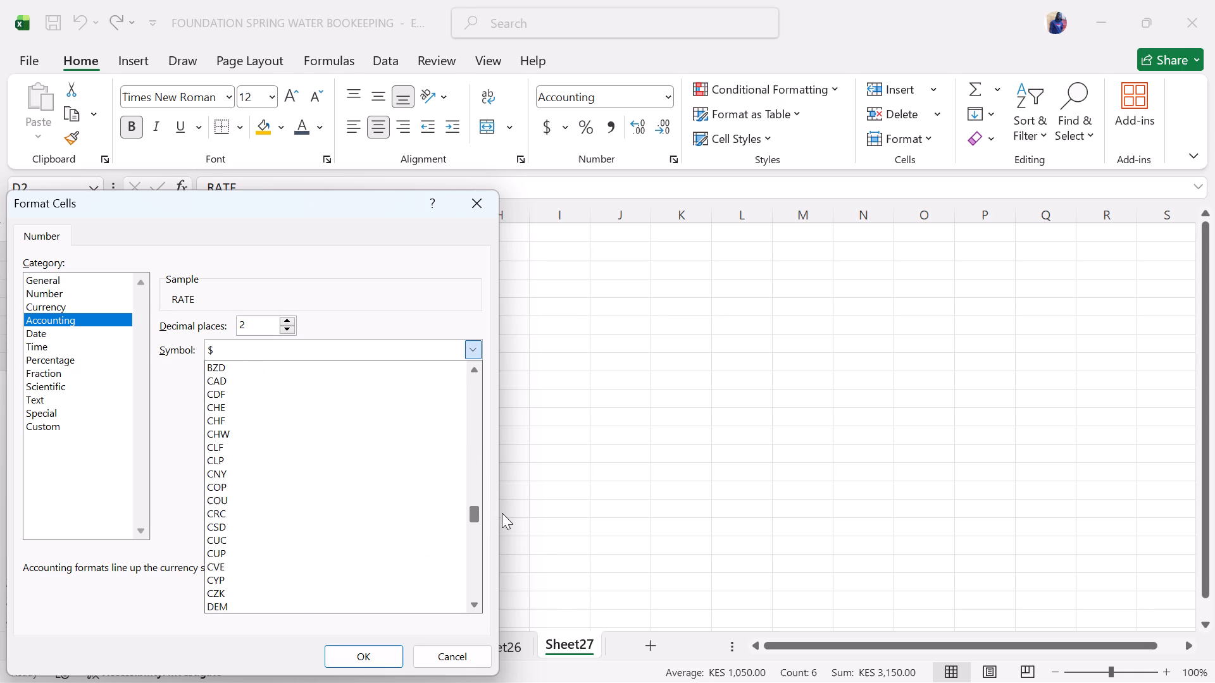
drag(502, 513, 508, 524)
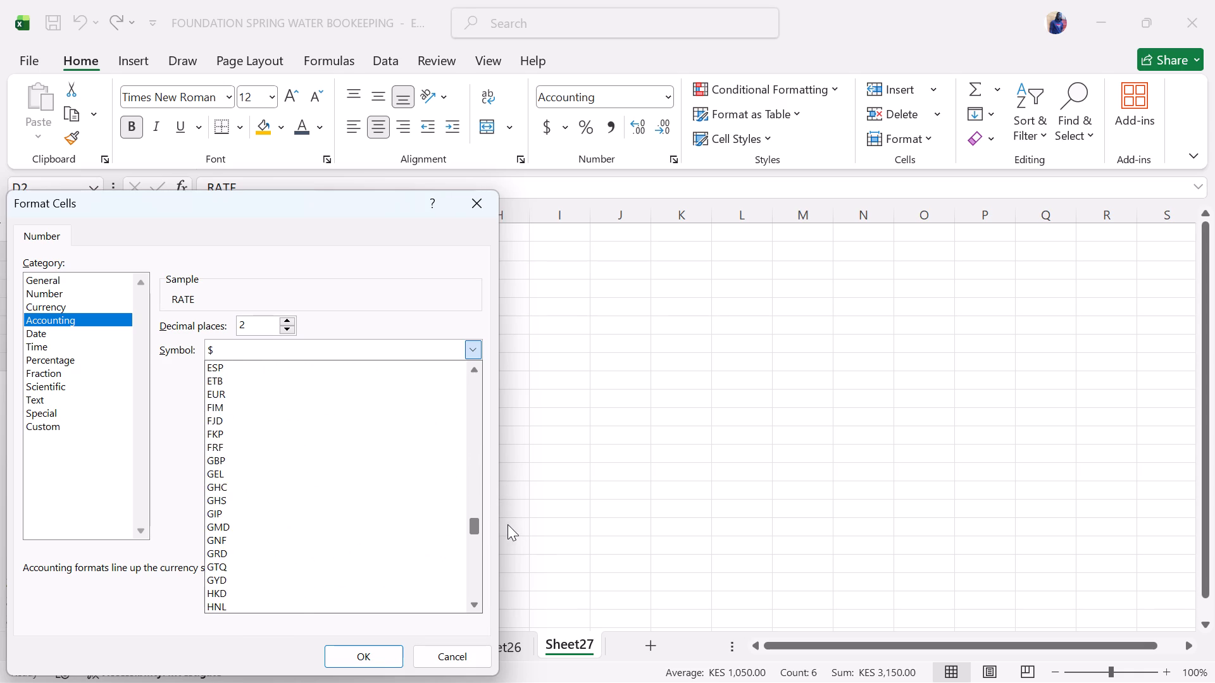
drag(508, 524, 508, 533)
click(316, 535)
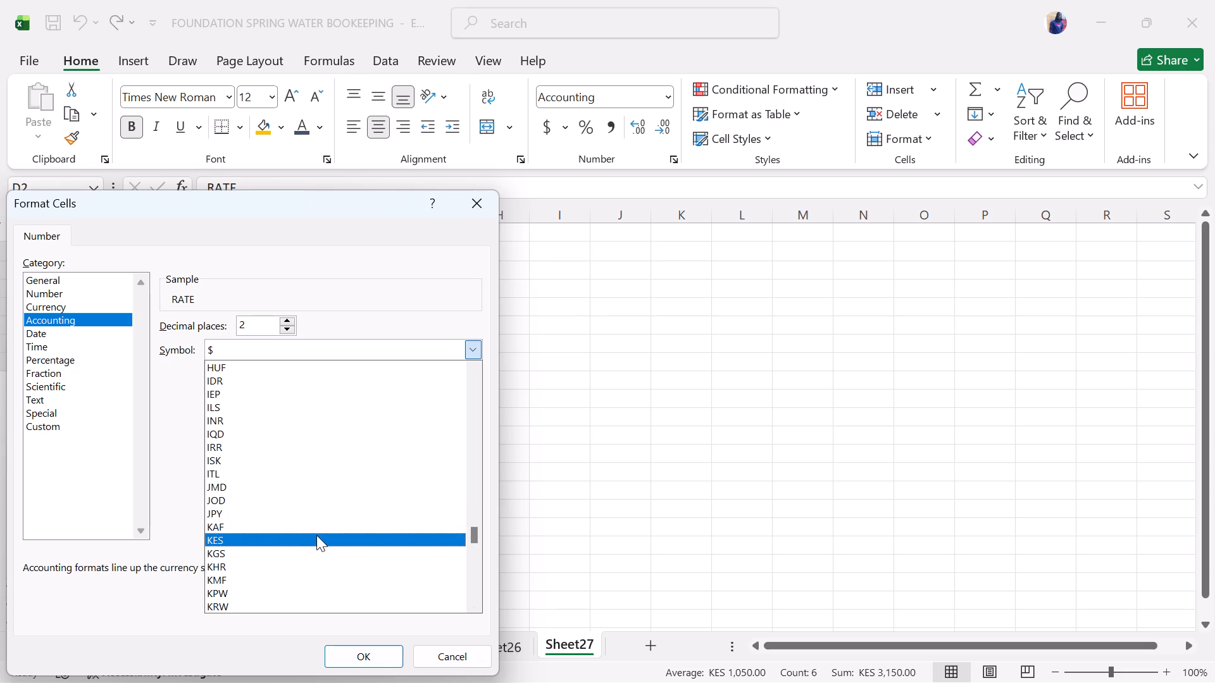
click(356, 648)
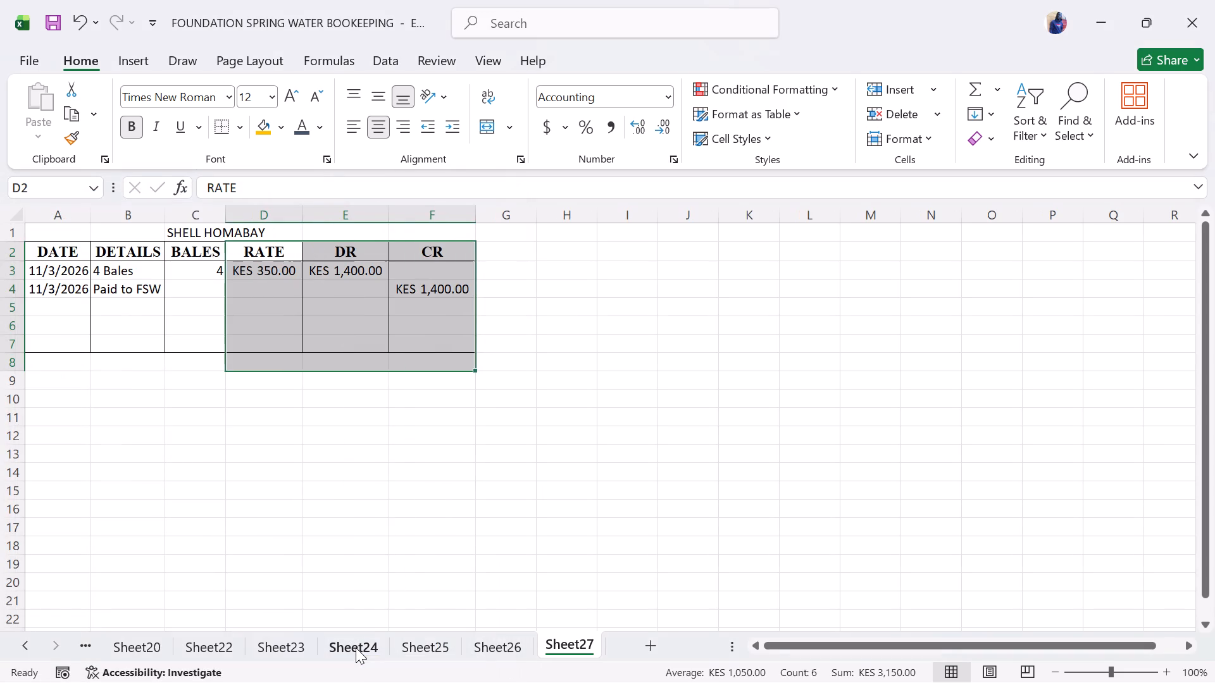